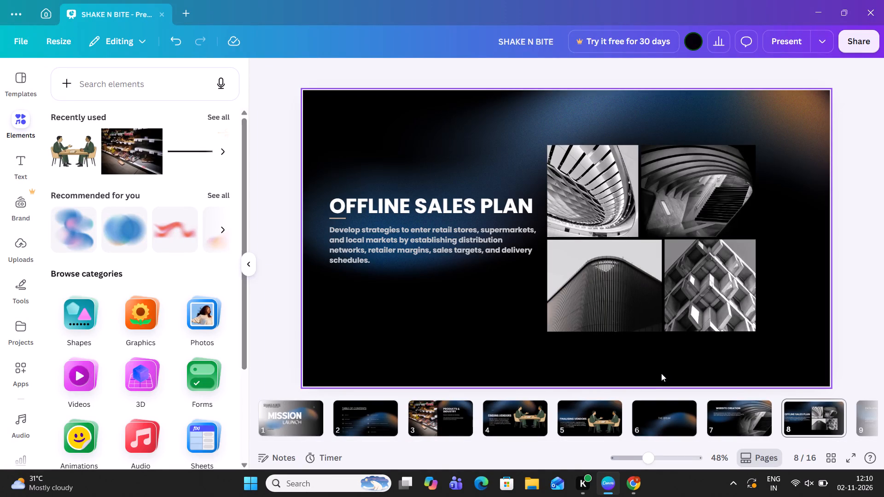
Enlarge the body paragraph on the OFFLINE SALES PLAN slide to a font size of about 21.2, extending it leftward.
left_click(466, 263)
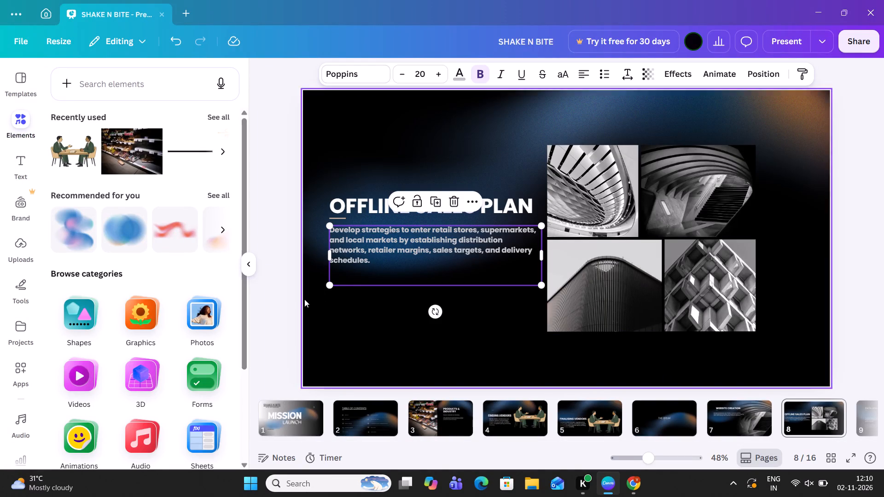
left_click(331, 285)
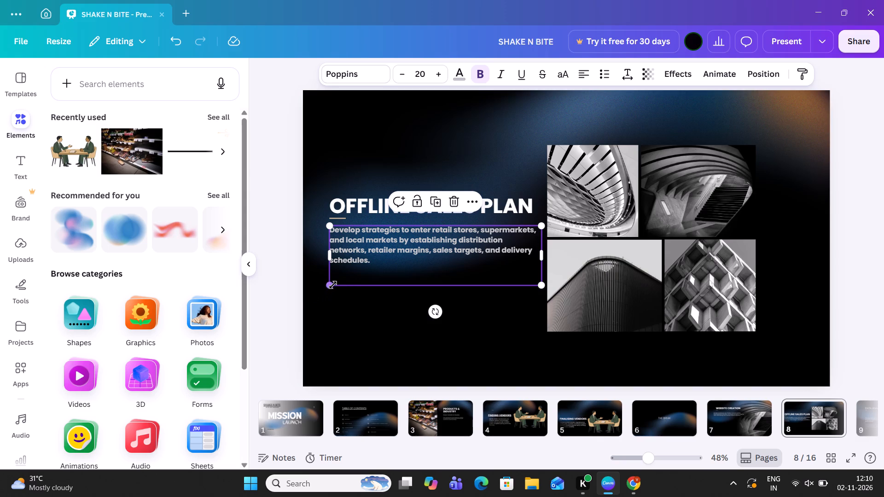
left_click_drag(333, 285, 320, 289)
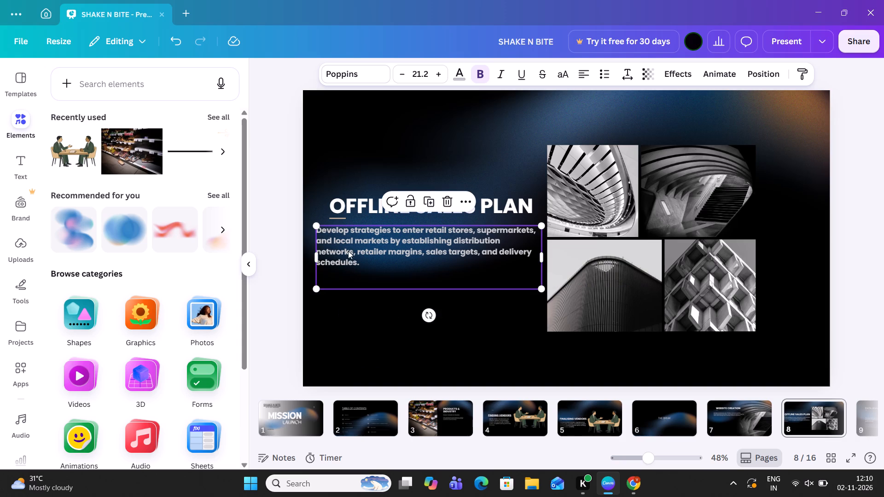
Enlarge the OFFLINE SALES PLAN heading to about size 59.6, aligned with the paragraph's left edge, and nudge it slightly upward.
left_click(344, 210)
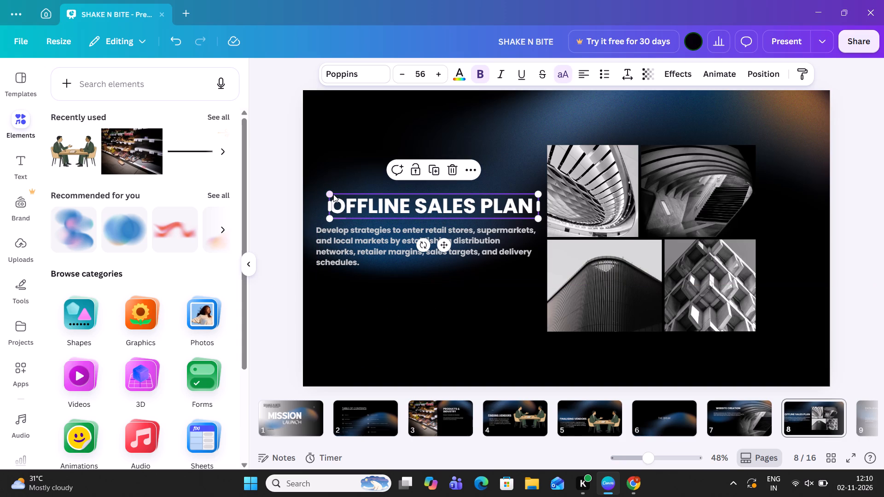
left_click(338, 194)
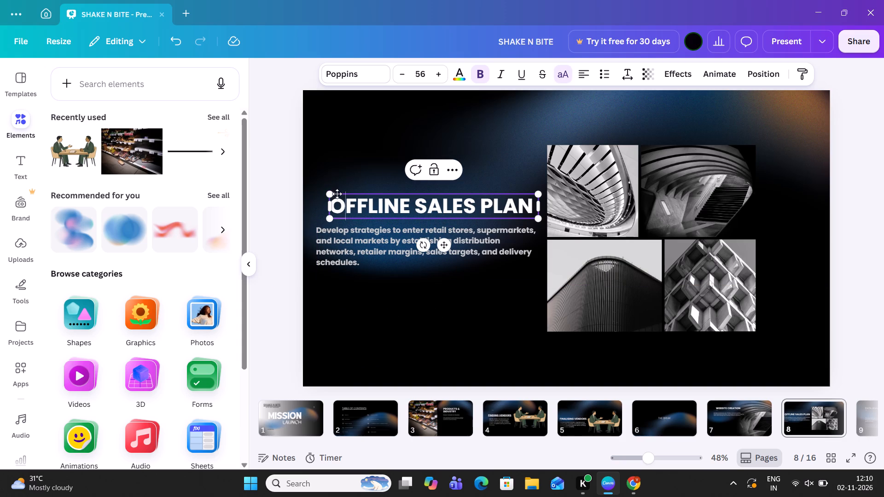
left_click_drag(331, 193, 323, 190)
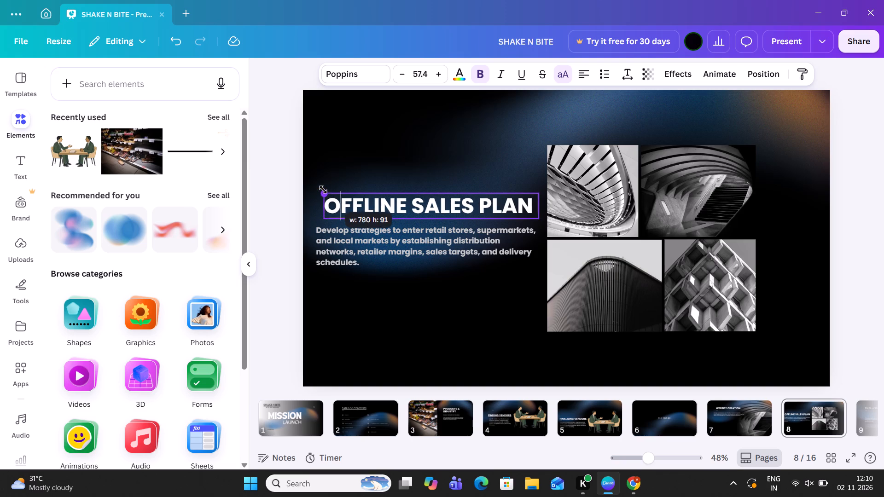
left_click_drag(323, 190, 321, 188)
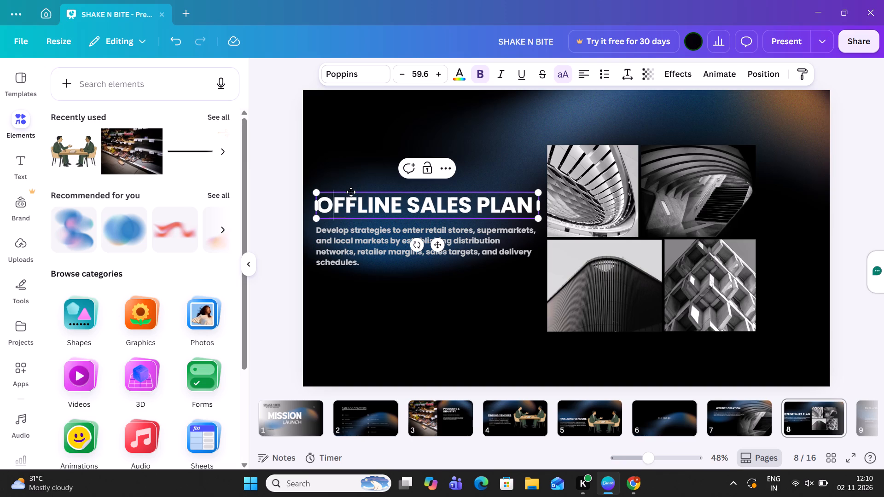
left_click_drag(351, 191, 351, 187)
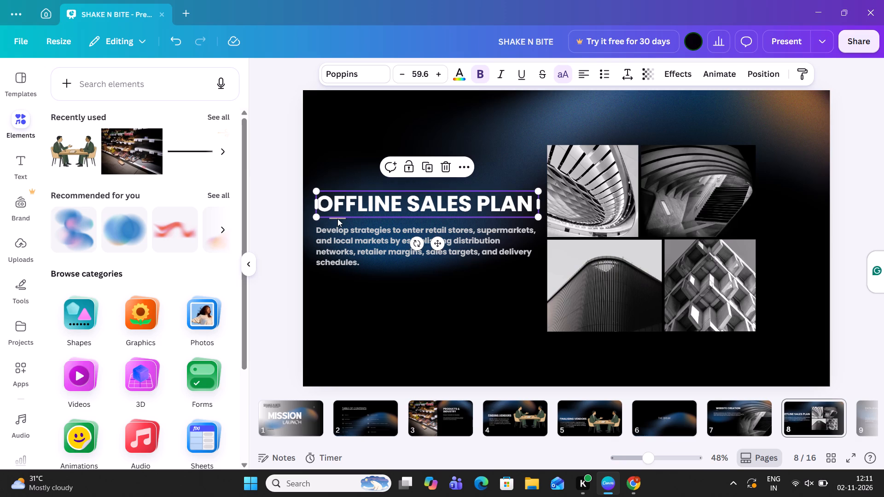
Move the short accent line beneath the heading so it aligns with the left edge of the heading and paragraph.
left_click(337, 219)
left_click(407, 346)
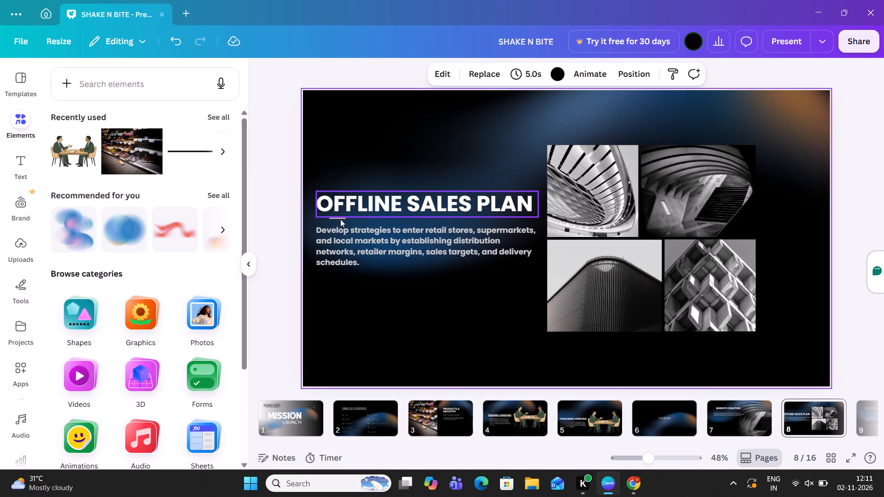
left_click_drag(340, 220, 333, 221)
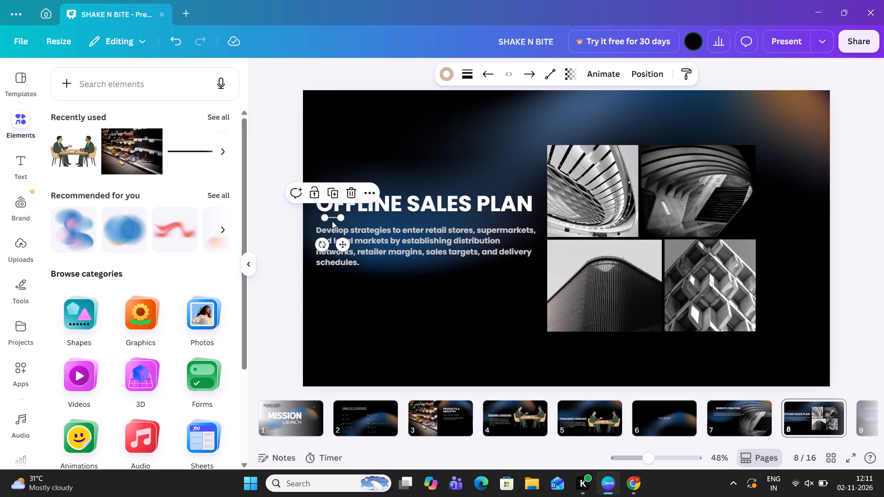
left_click(326, 220)
left_click_drag(345, 245, 340, 246)
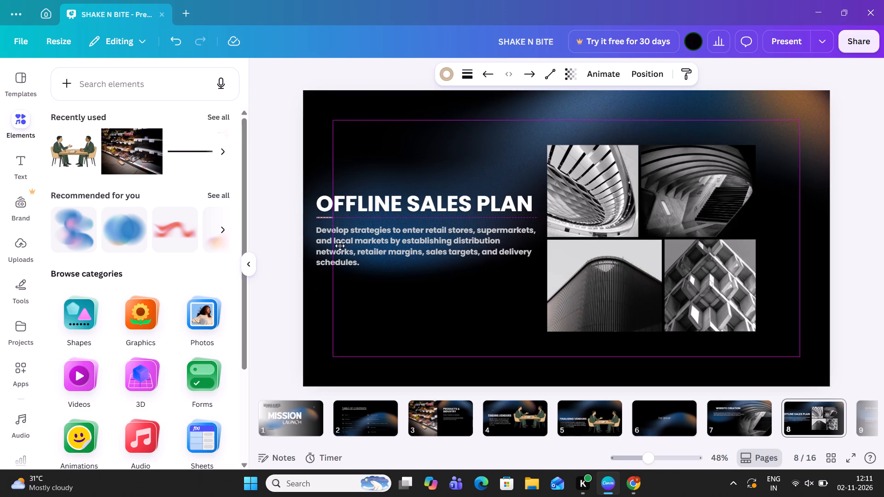
left_click(290, 230)
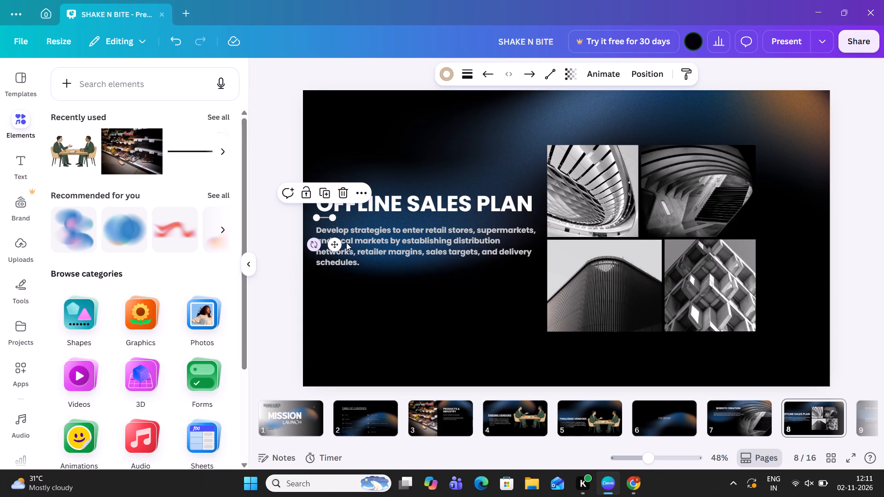
left_click(268, 220)
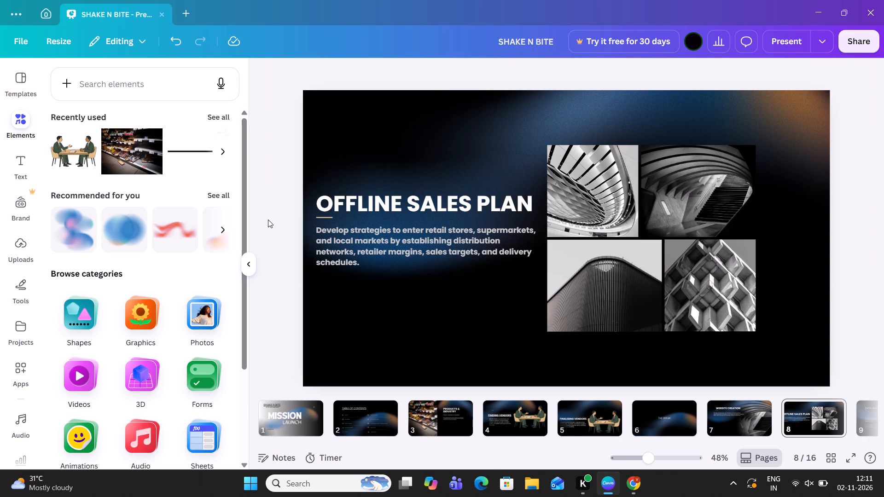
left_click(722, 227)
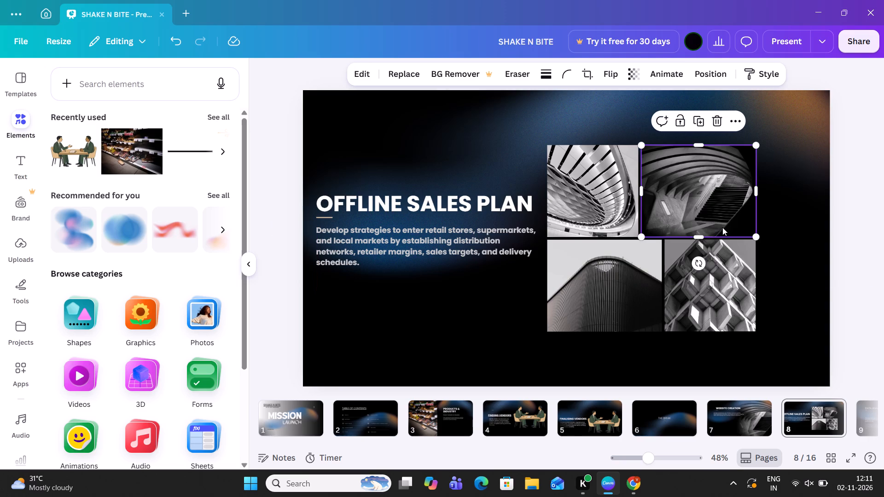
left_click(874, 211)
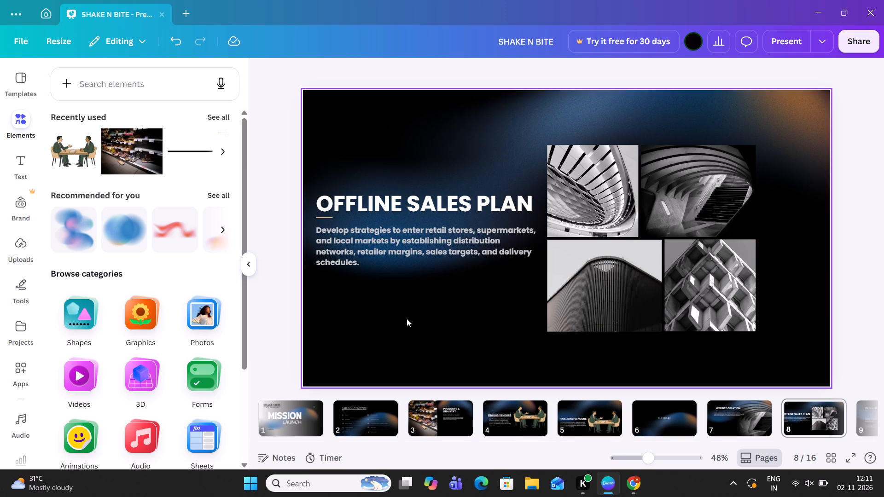
Underline the OFFLINE SALES PLAN heading.
left_click(431, 195)
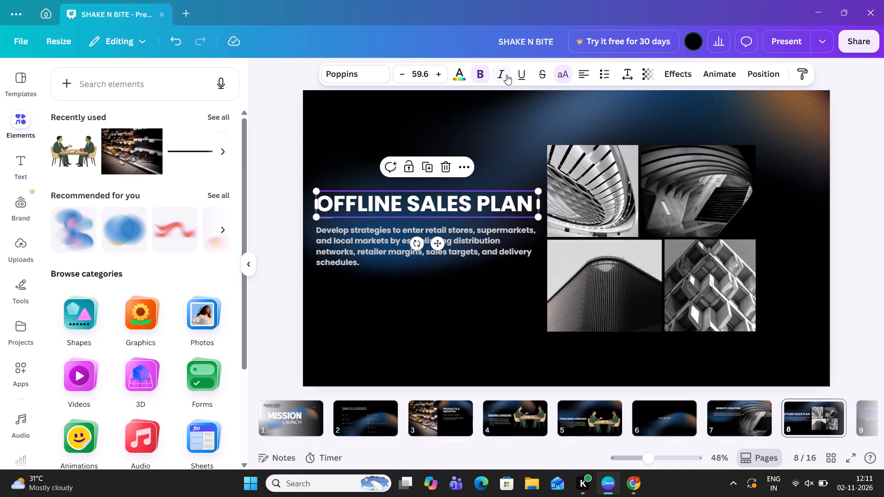
left_click(518, 78)
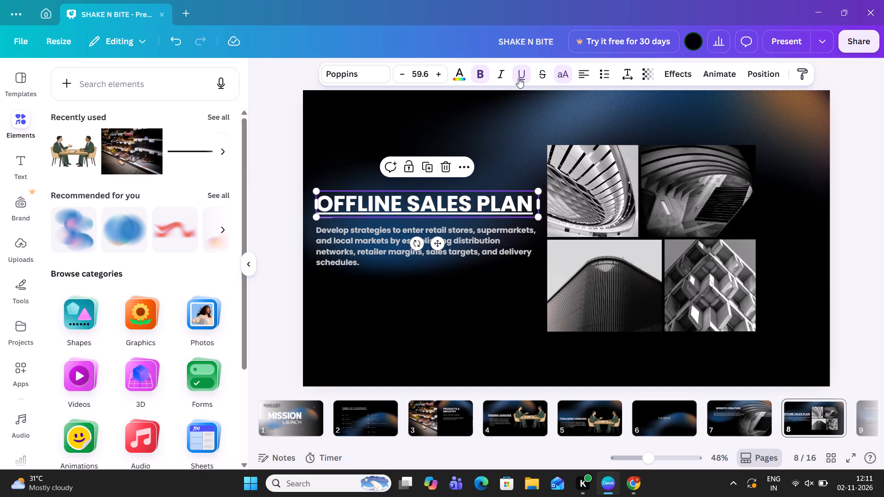
left_click(271, 104)
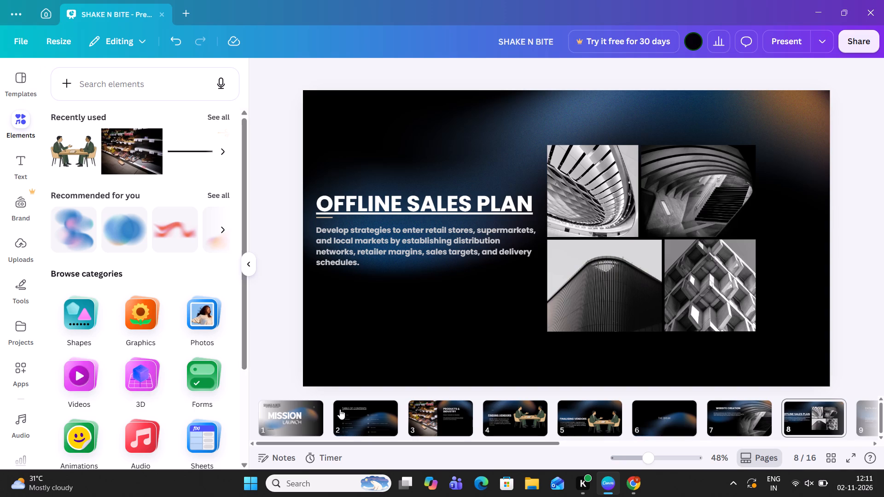
Check the table of contents on slide 2, and replace slide 9's DATA ANALYSIS heading with "E-COMMERCE, QUICK COMMERCE LISTING".
left_click(357, 422)
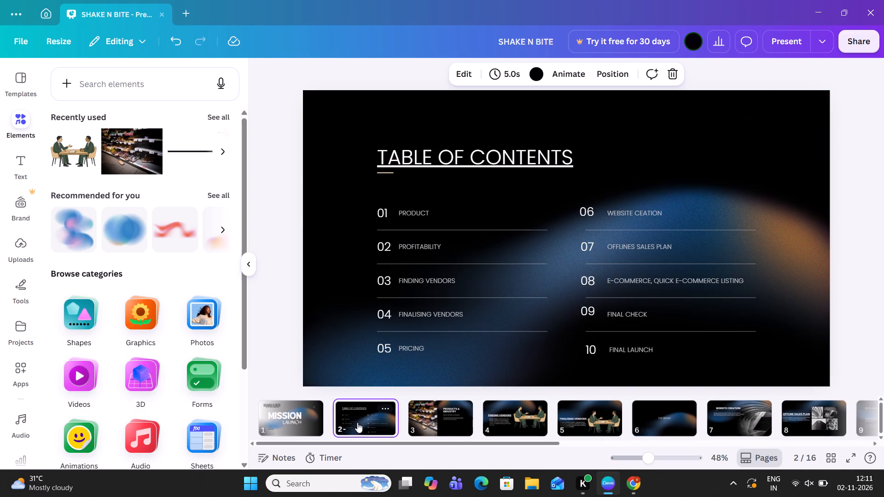
left_click(864, 419)
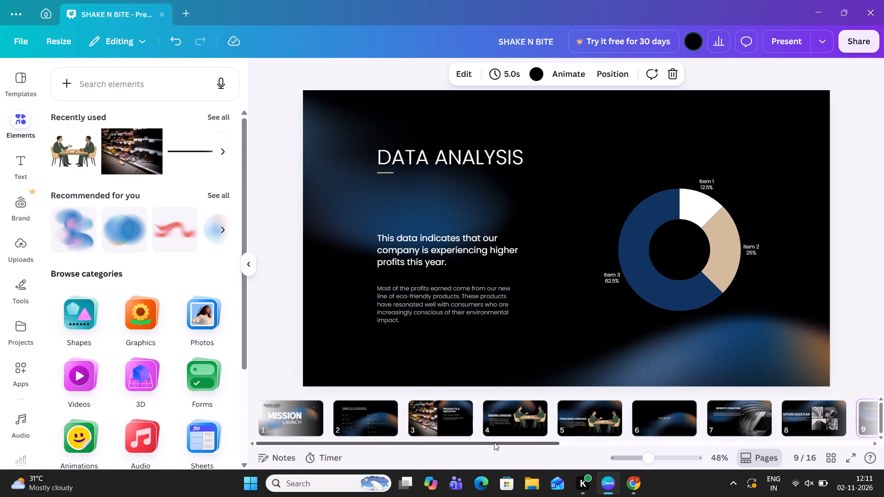
double_click(532, 442)
left_click_drag(532, 442, 555, 444)
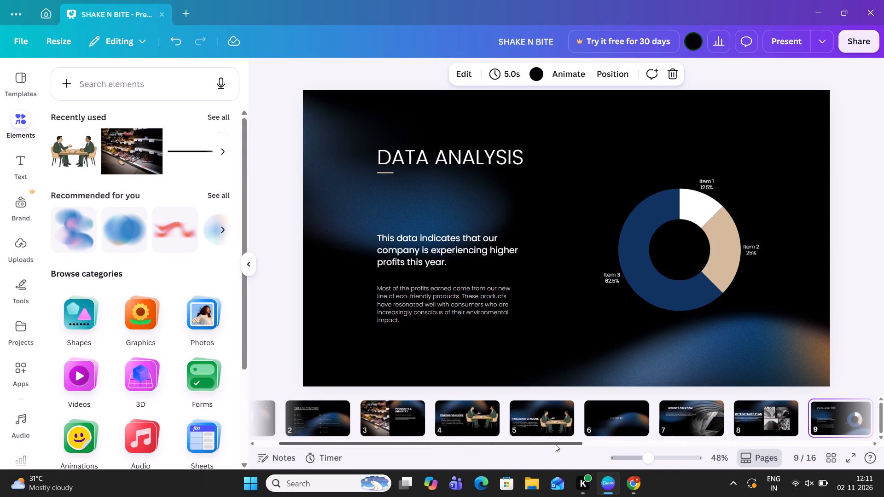
left_click(320, 422)
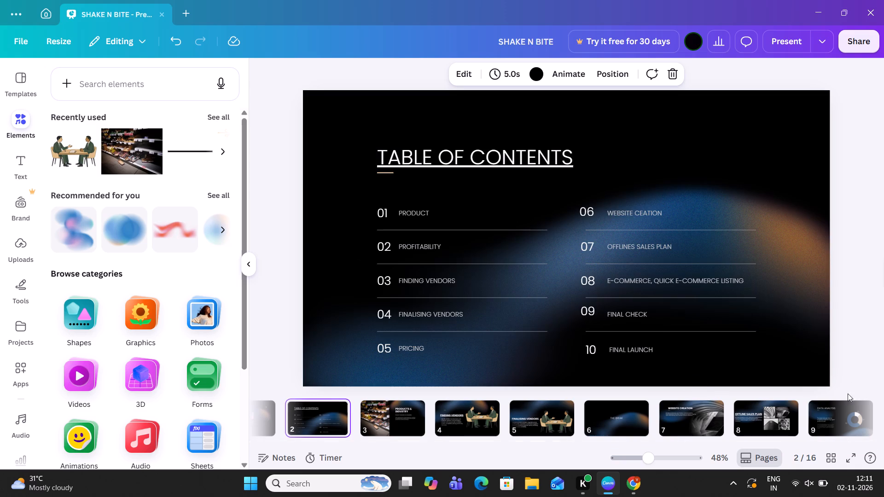
left_click(834, 411)
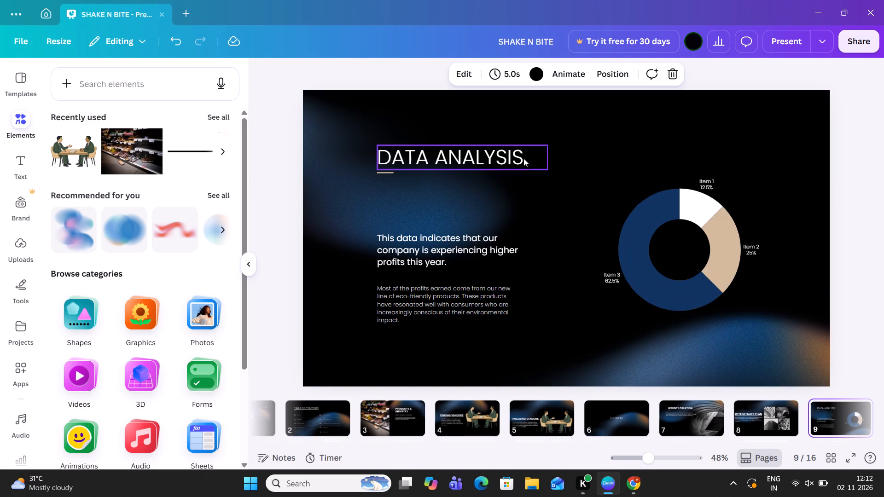
double_click(519, 154)
key("e")
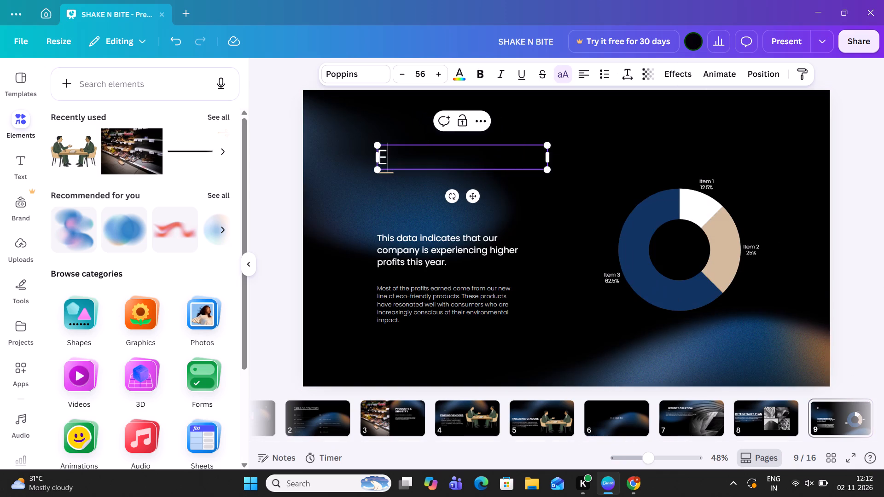
key("minus")
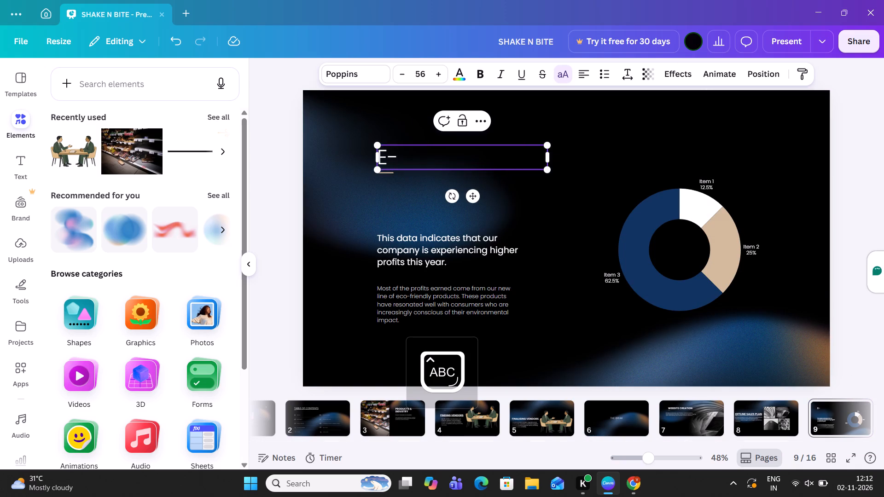
type("COMMERCE,")
key("space")
type("QUICK COMMERCE LISTING")
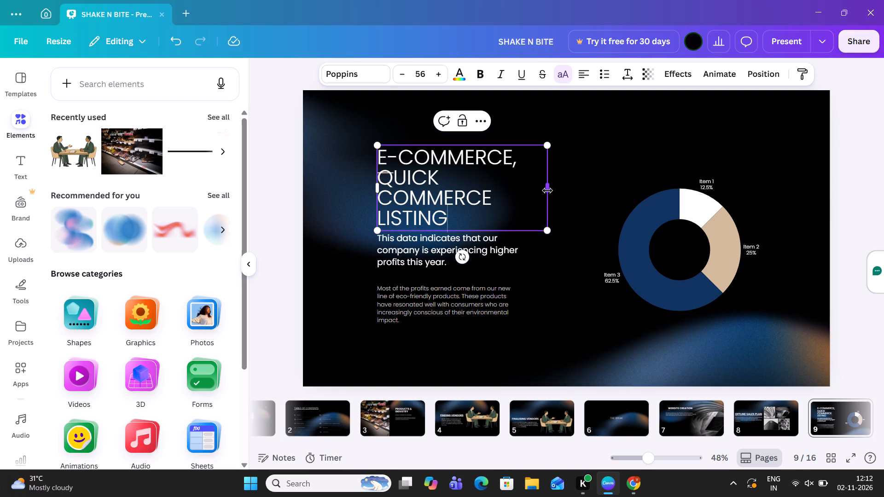
Widen slide 9's heading text box until the heading wraps onto two lines.
left_click_drag(547, 191, 584, 191)
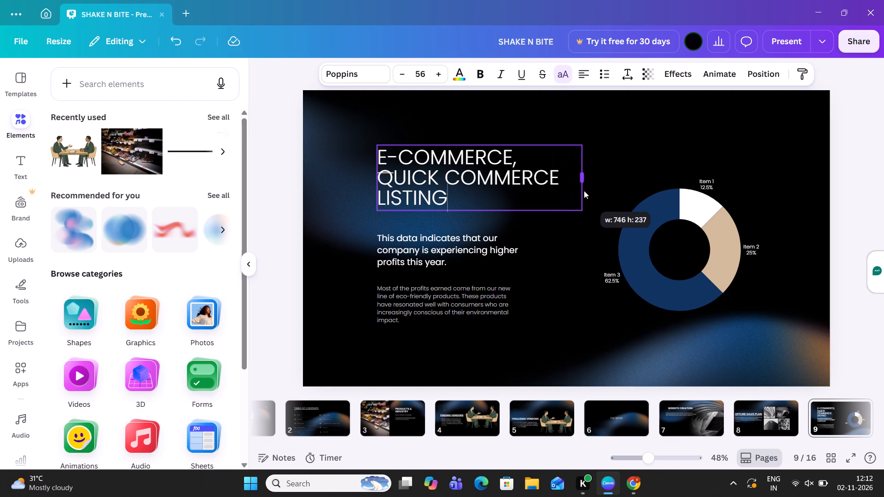
left_click_drag(584, 191, 599, 188)
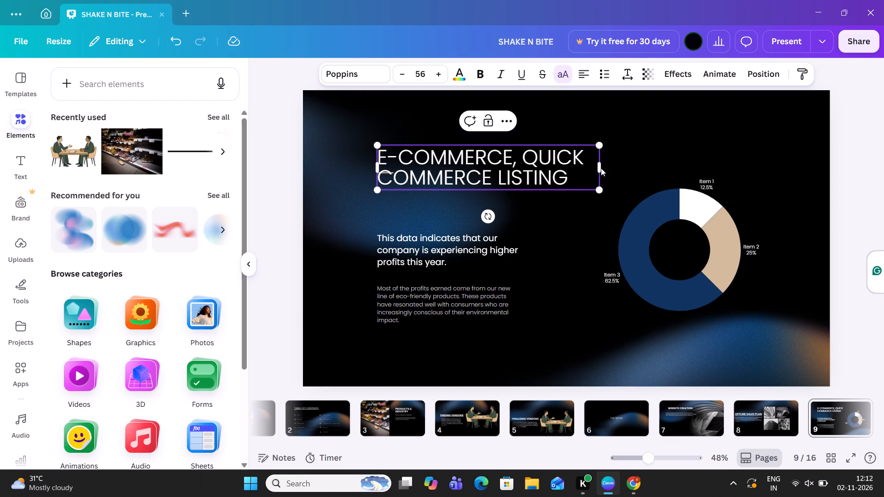
left_click(576, 267)
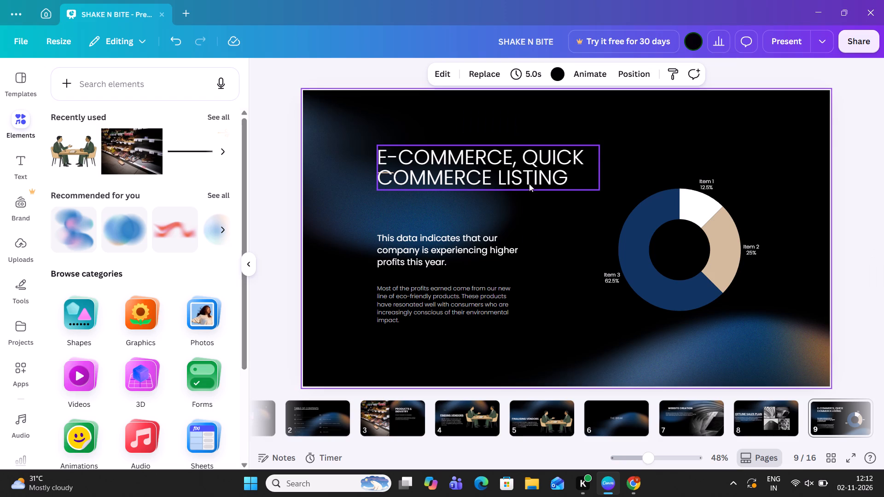
Move slide 9's heading up so it sits just above the short accent line, left-aligned with the paragraphs below.
left_click_drag(492, 172, 483, 172)
left_click_drag(483, 172, 482, 171)
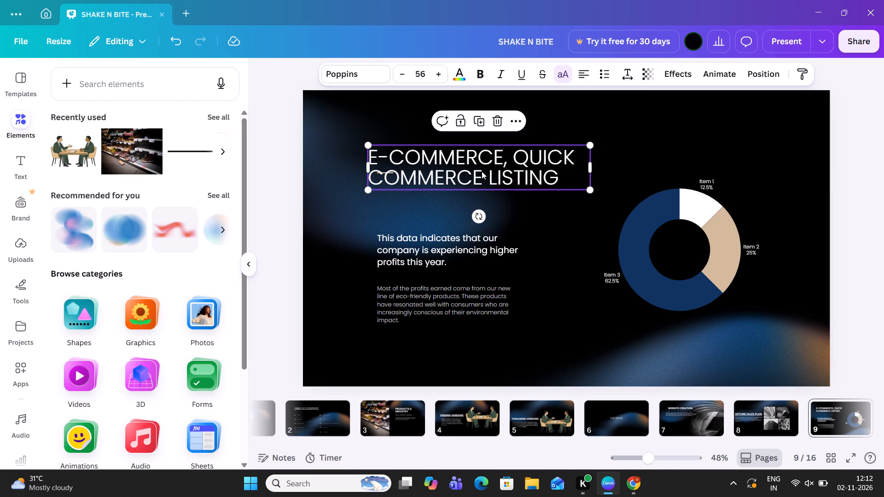
left_click_drag(482, 171, 487, 157)
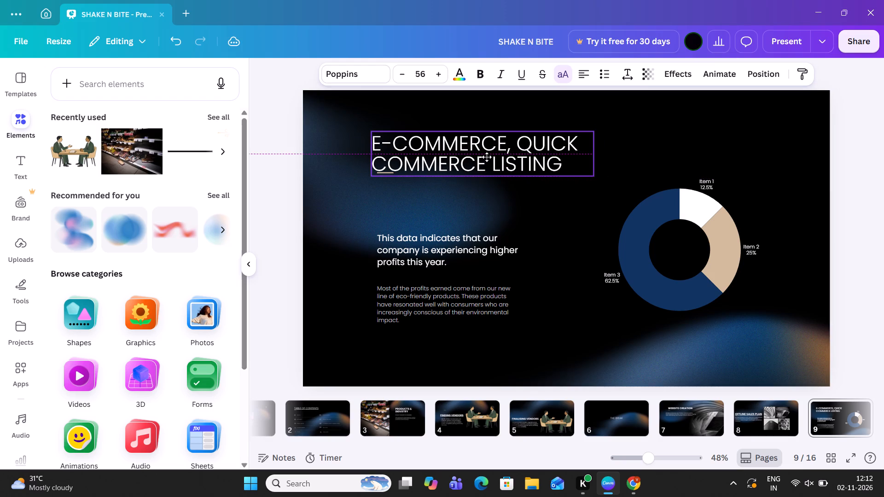
left_click_drag(487, 157, 489, 155)
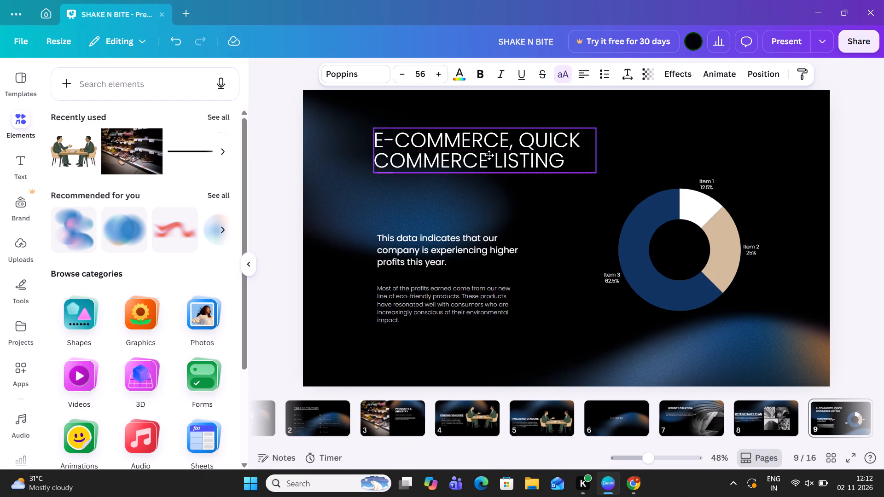
left_click_drag(489, 155, 490, 155)
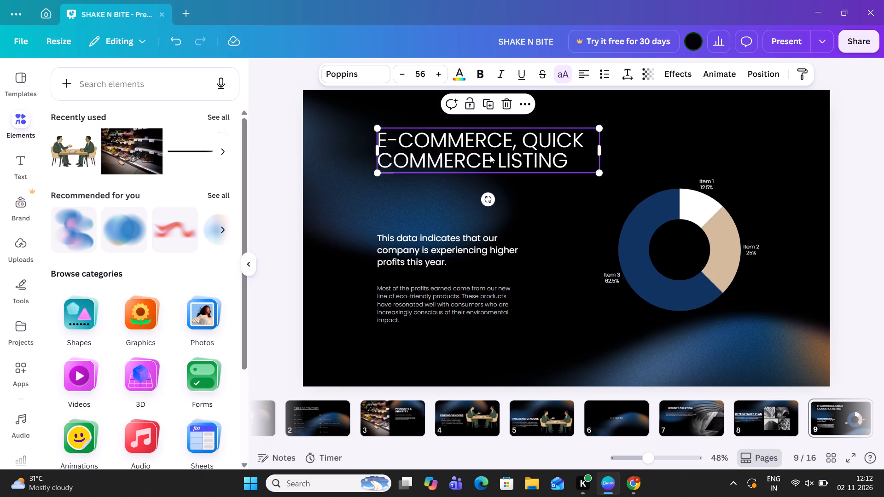
left_click(290, 191)
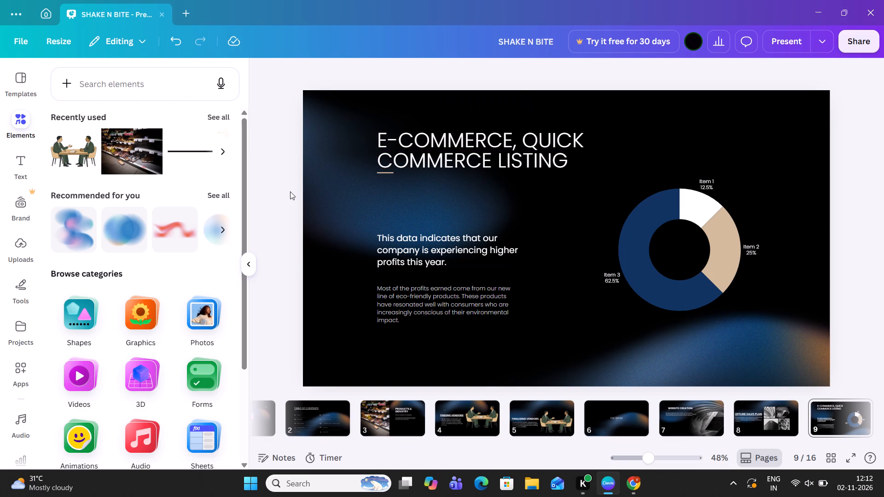
Make the "E-COMMERCE, QUICK COMMERCE LISTING" heading bold.
left_click(537, 156)
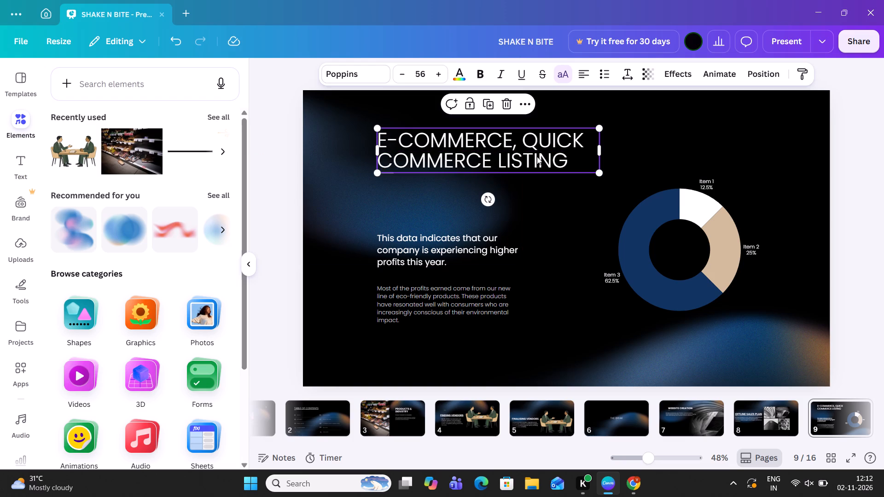
left_click(479, 71)
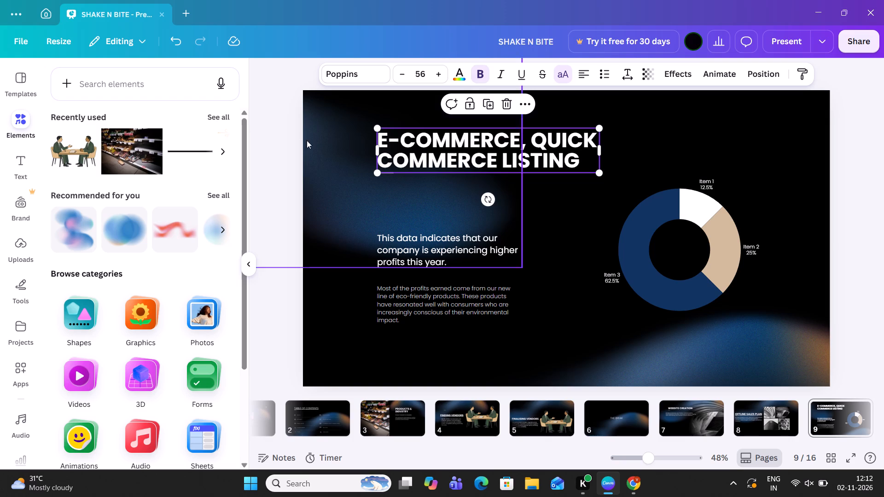
left_click(281, 149)
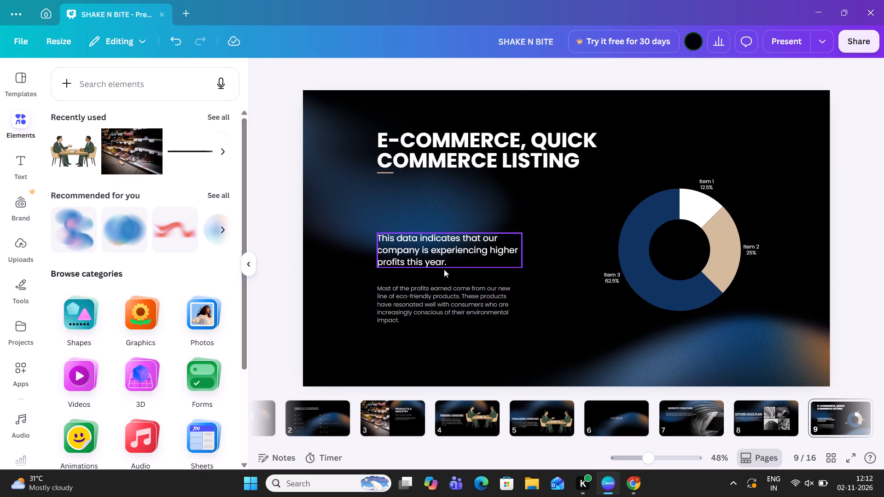
Delete the small paragraph about profits from eco-friendly products on slide 9.
left_click(440, 295)
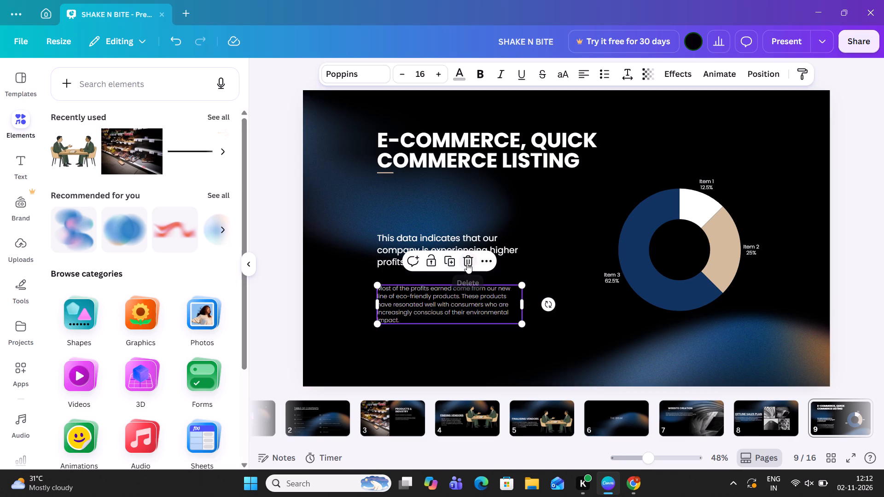
left_click(467, 263)
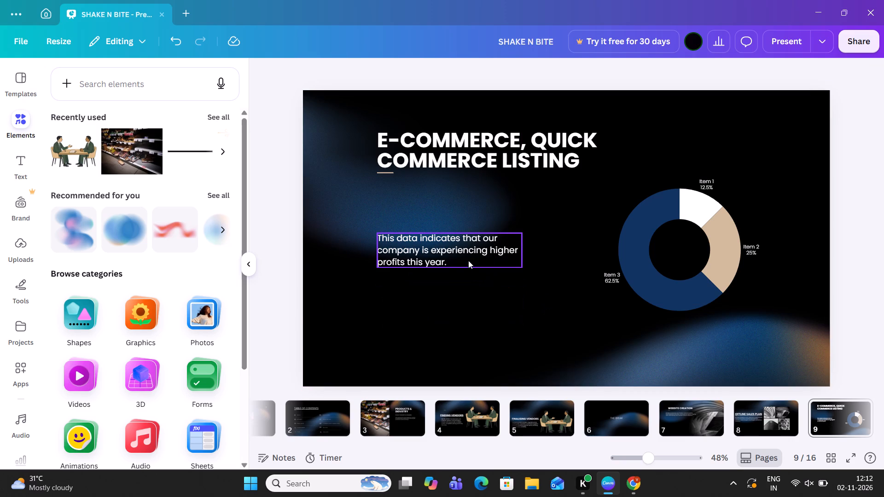
Copy the E-Commerce Planning description from the ChatGPT conversation in Chrome and replace slide 9's "This data indicates" text with it in Canva.
key("alt+Tab")
key("alt+Tab")
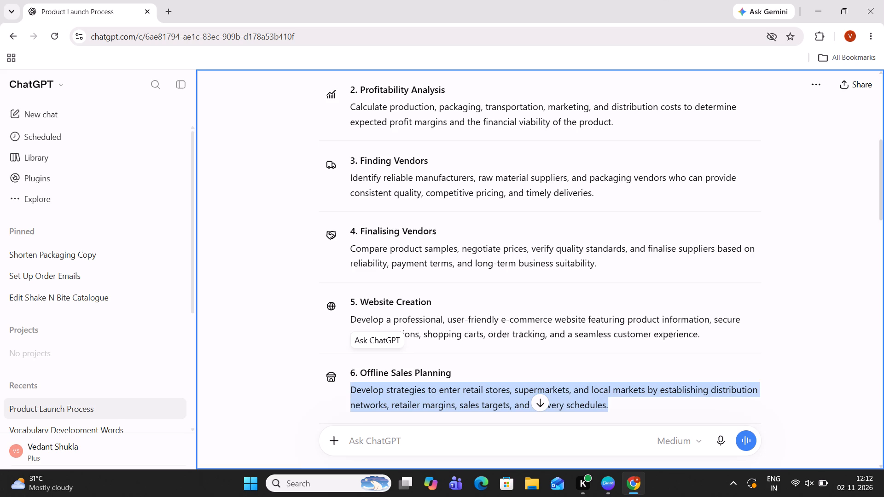
left_click(505, 254)
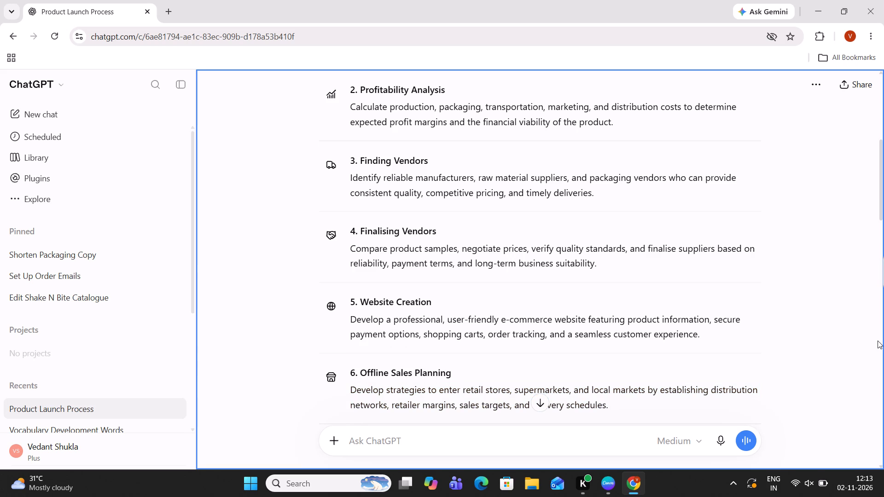
left_click(878, 341)
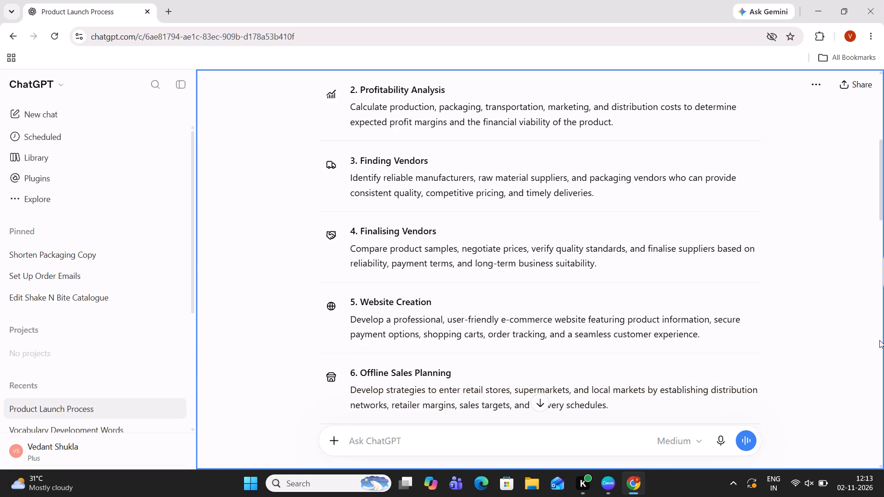
left_click(879, 340)
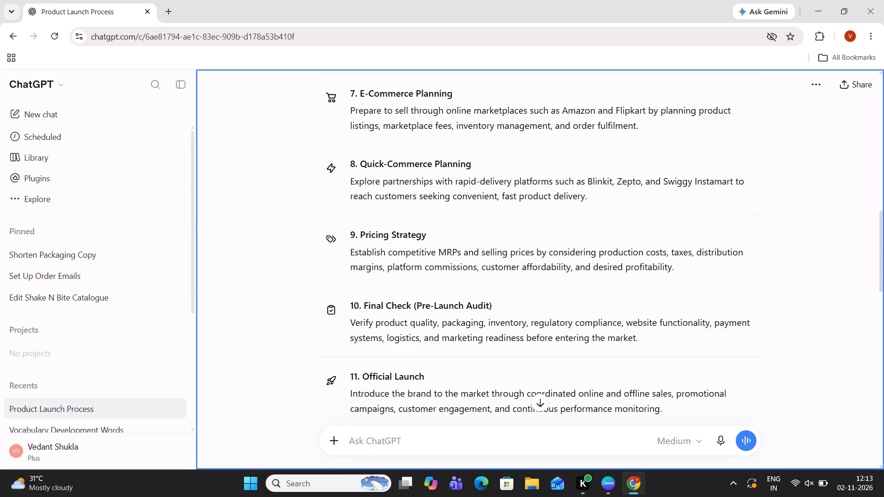
left_click_drag(349, 110, 539, 147)
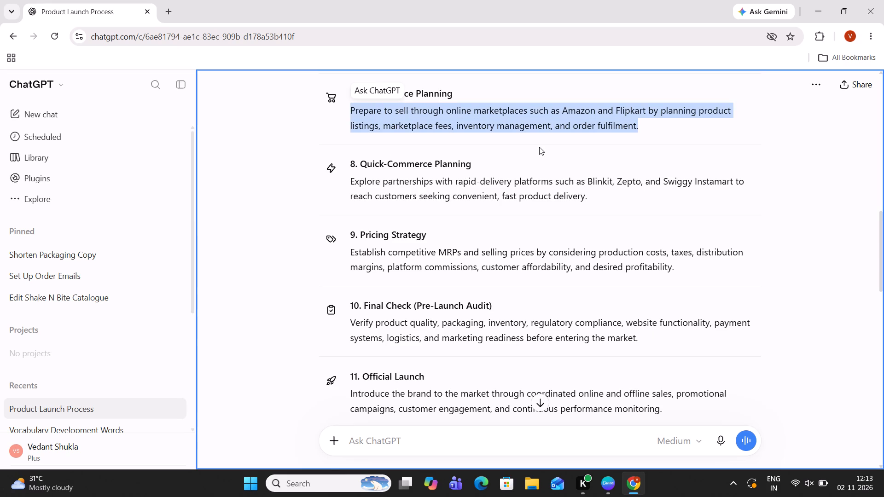
key("ctrl+c")
key("alt+Tab")
double_click(399, 242)
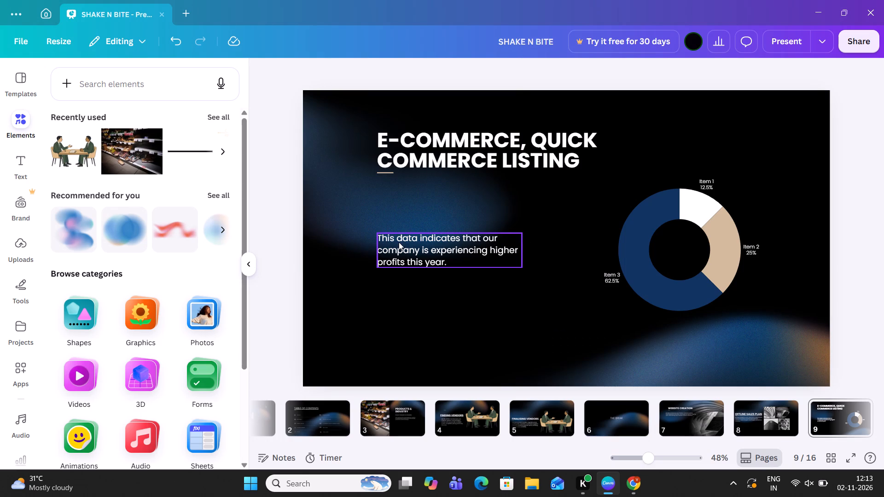
key("ctrl+v")
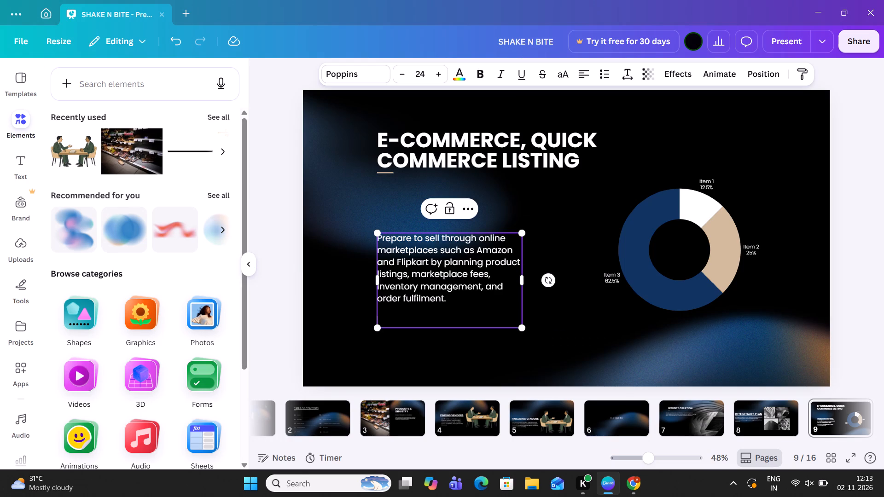
Copy ChatGPT's Quick-Commerce Planning description and append it after a space to the end of slide 9's paragraph in Canva.
left_click(472, 300)
key("space")
key("alt+Tab")
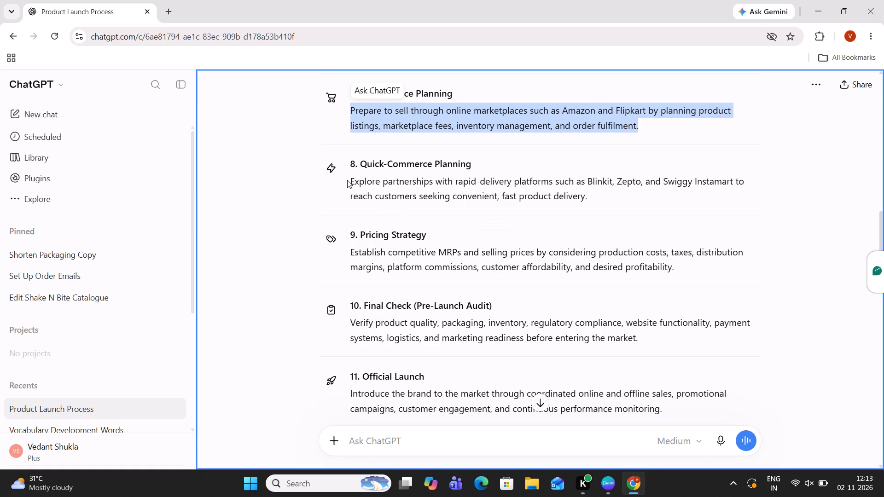
left_click_drag(349, 179, 540, 206)
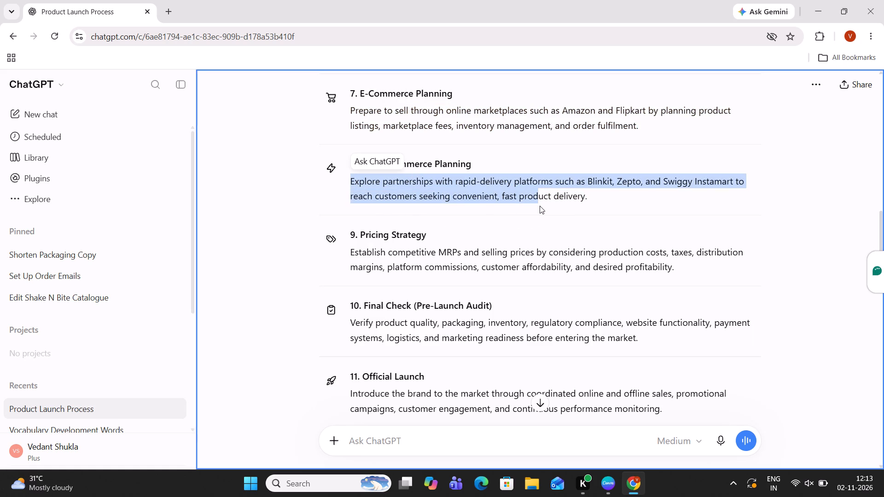
left_click(355, 178)
left_click_drag(350, 179, 472, 195)
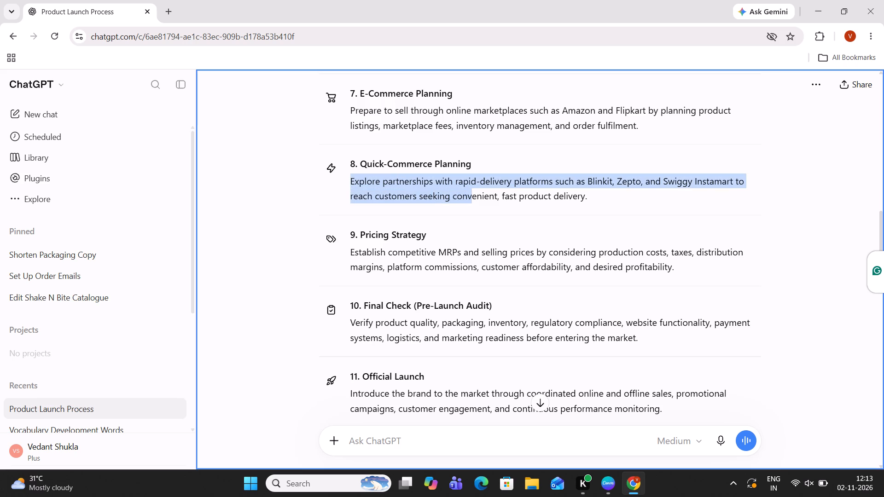
left_click_drag(472, 195, 595, 203)
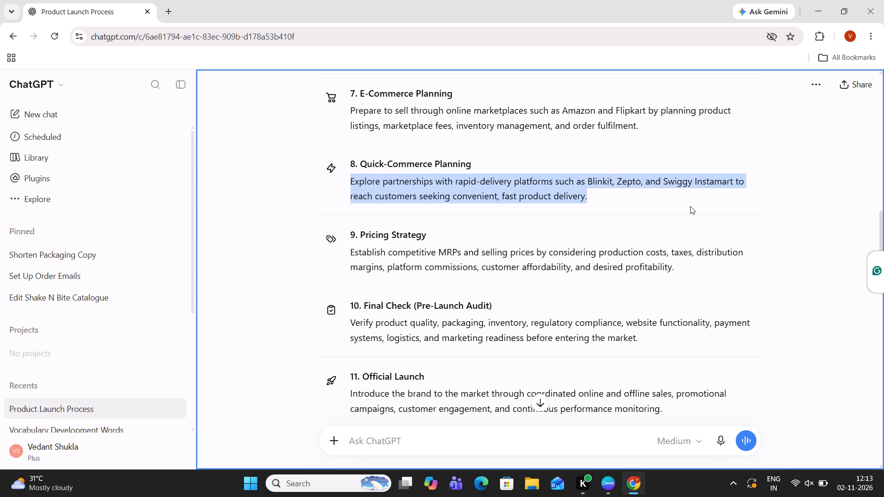
key("ctrl+c")
key("alt+Tab")
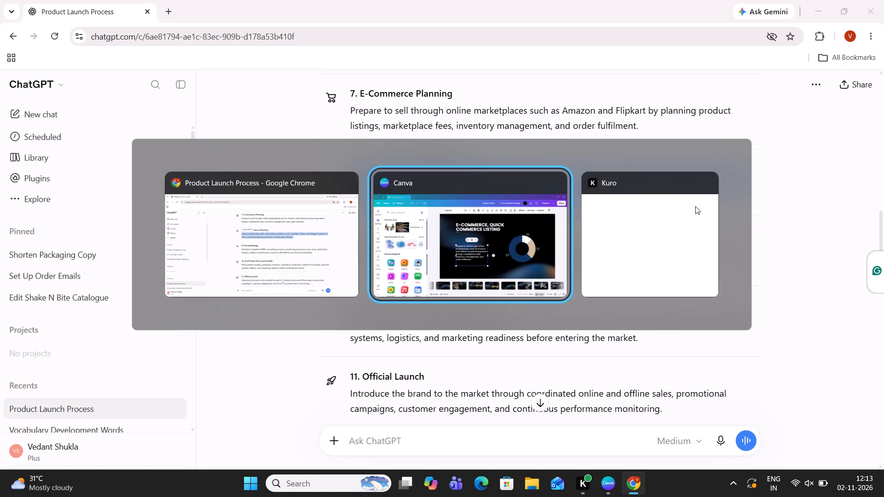
key("ctrl+v")
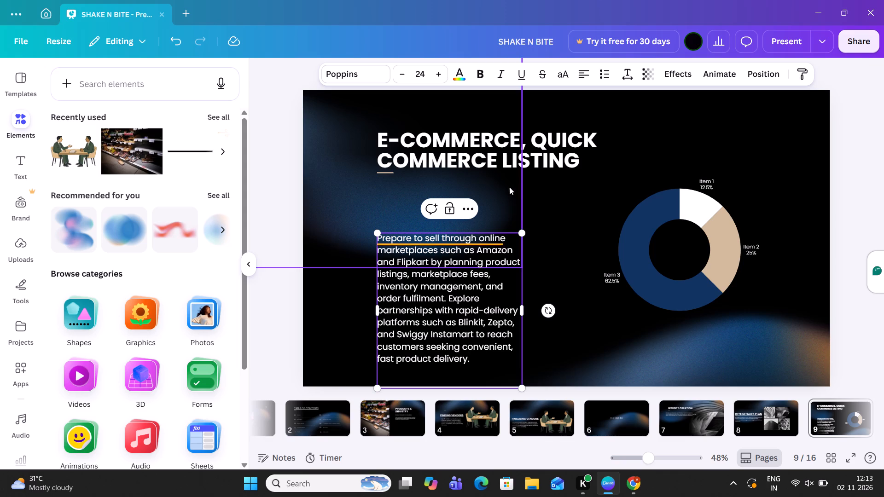
left_click(586, 198)
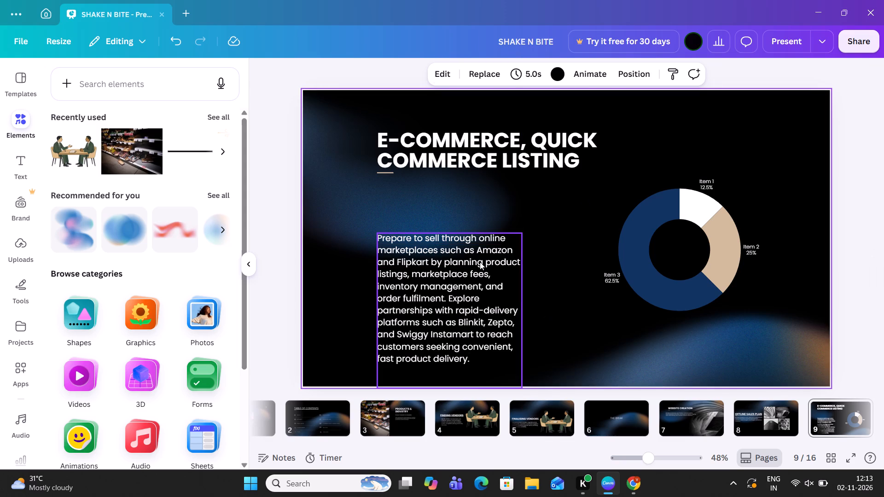
Move the combined description paragraph up to just beneath the heading's accent line.
left_click_drag(480, 262, 473, 214)
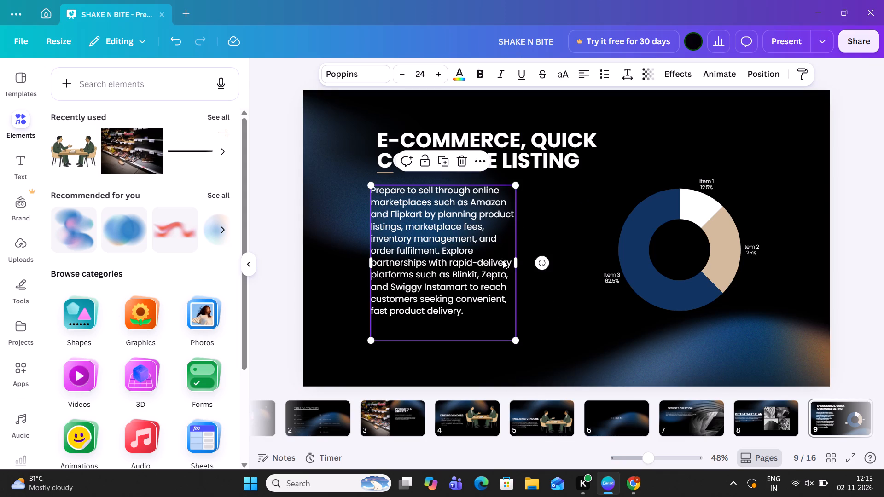
Widen slide 9's description text box to about 876, so that it reaches nearly to the donut chart.
left_click(515, 262)
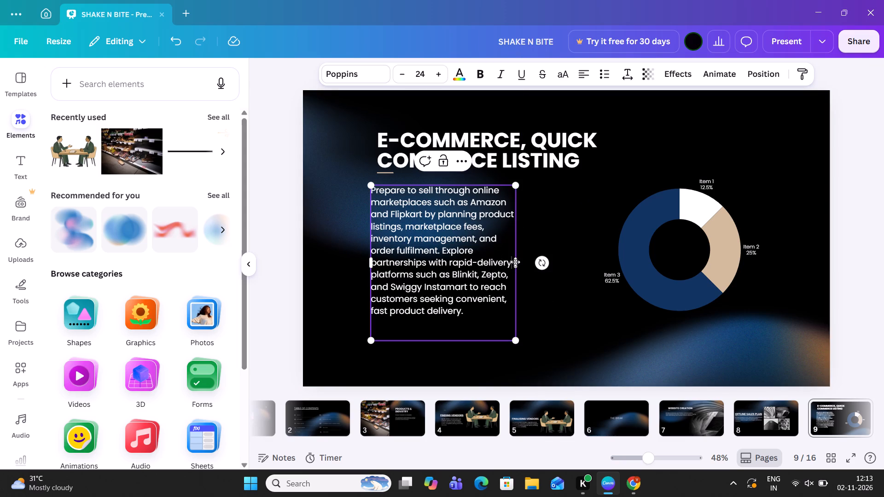
left_click(515, 262)
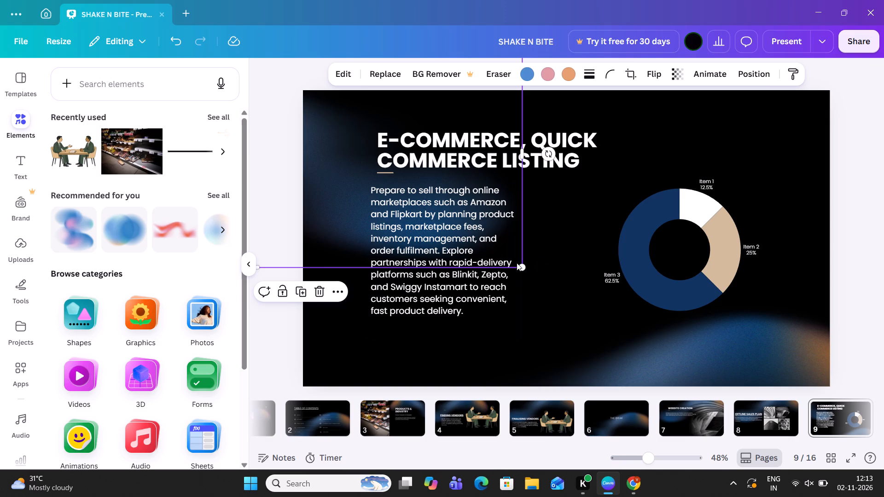
left_click(502, 293)
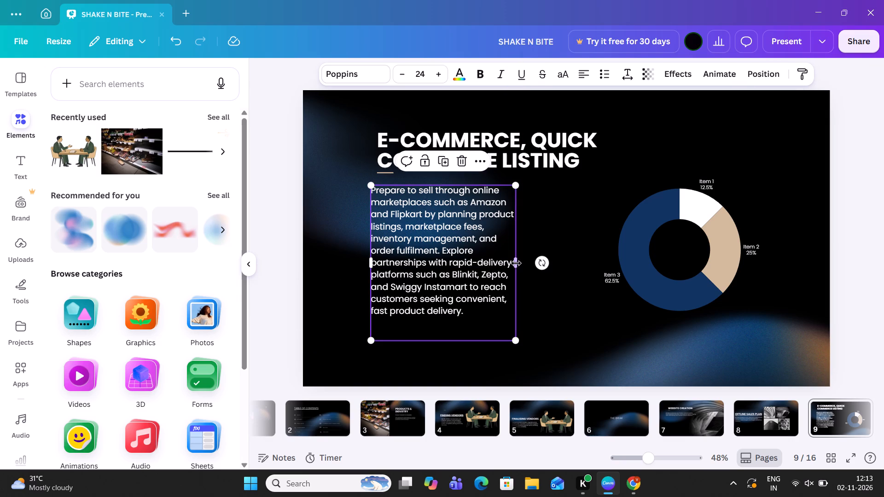
left_click_drag(517, 265, 535, 264)
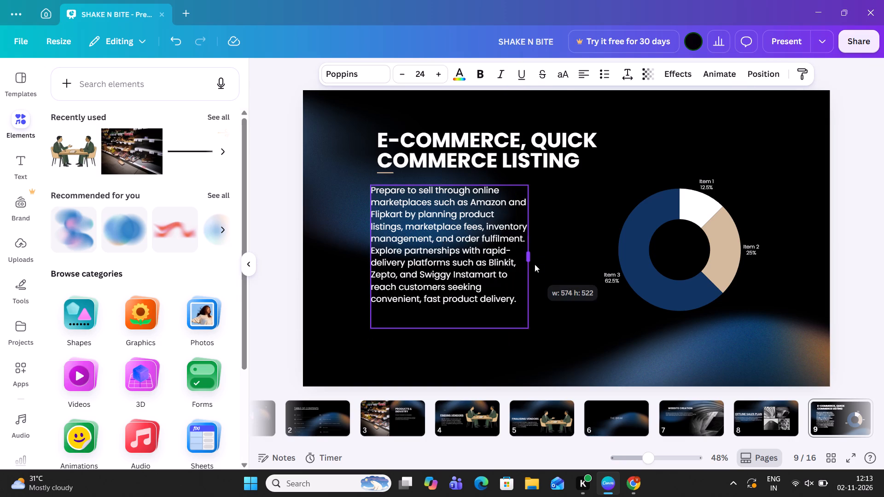
left_click_drag(535, 264, 590, 266)
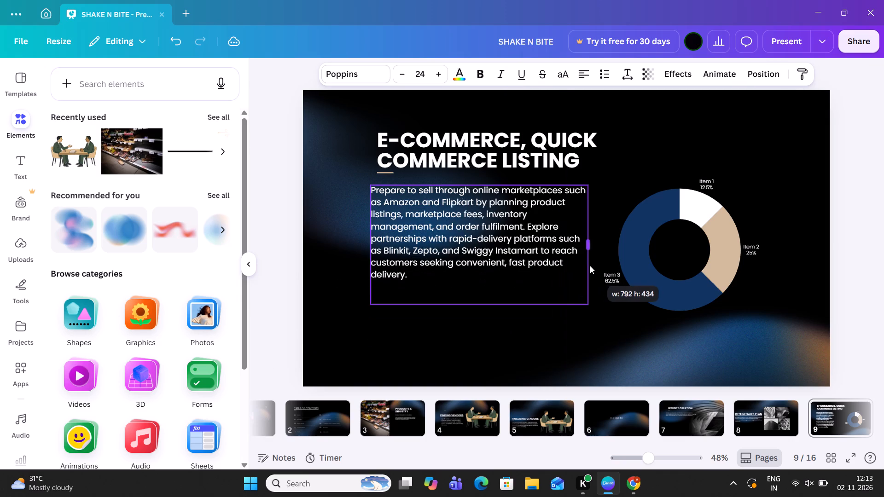
left_click_drag(590, 266, 606, 266)
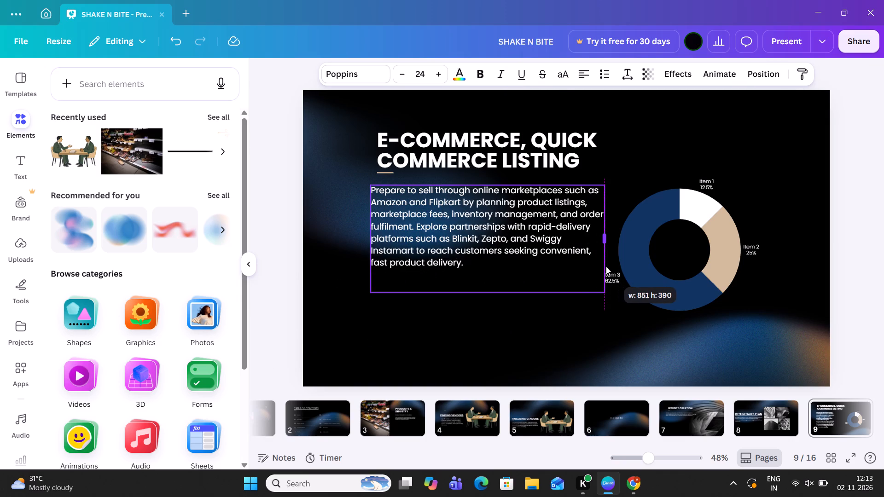
left_click_drag(606, 266, 612, 268)
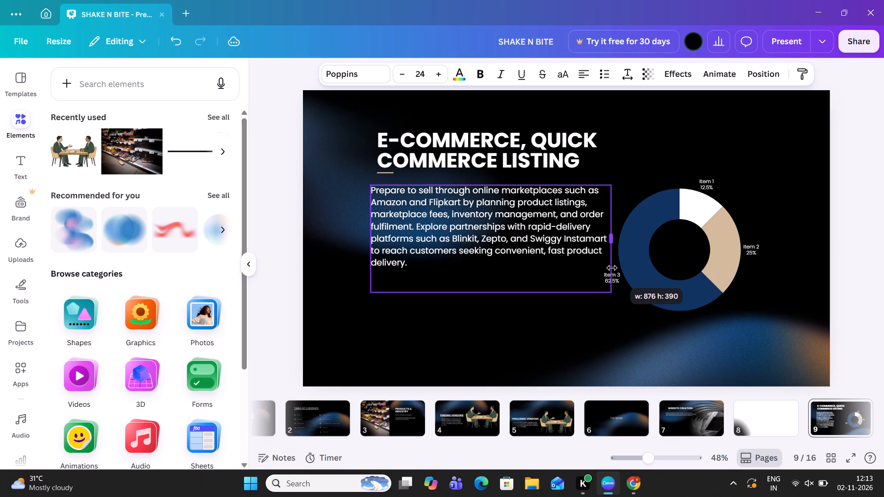
Move the description paragraph down and left into the lower-left area of slide 9.
left_click_drag(521, 245, 521, 263)
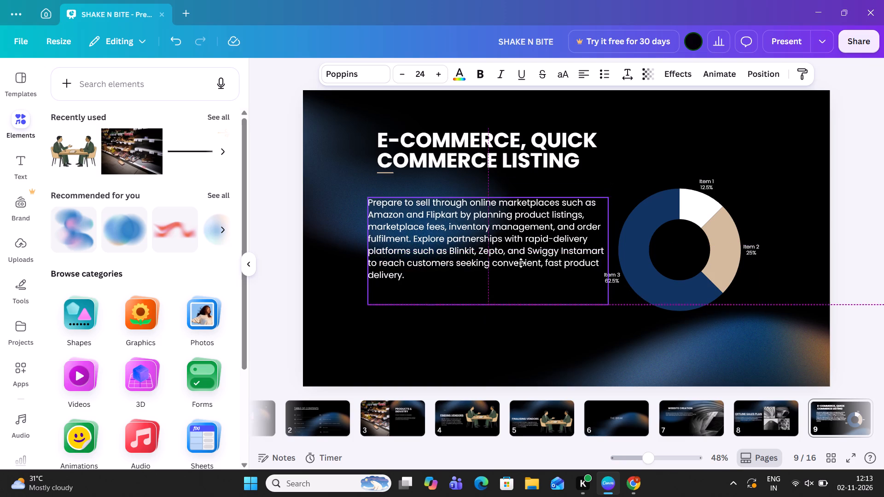
left_click_drag(521, 263, 488, 321)
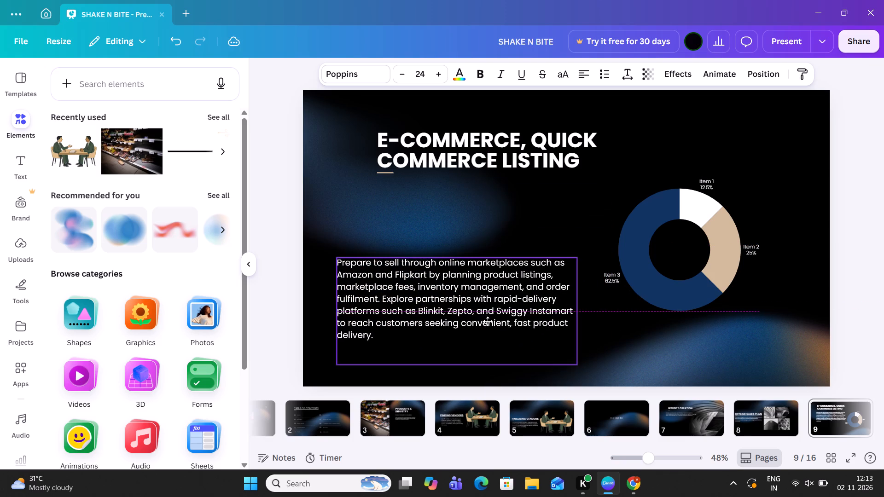
left_click_drag(488, 321, 488, 322)
Move the "E-Commerce, Quick Commerce Listing" heading down to just above the paragraph, aligned with its left edge.
left_click_drag(473, 154, 473, 155)
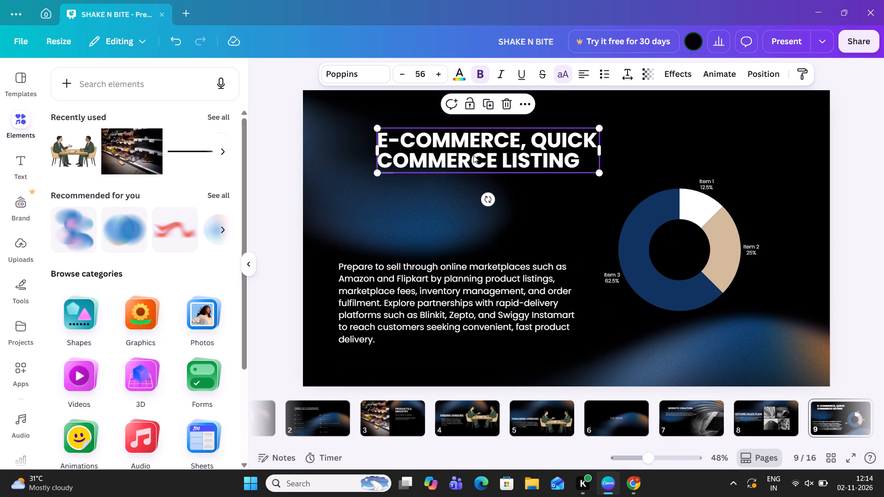
left_click_drag(473, 155, 432, 242)
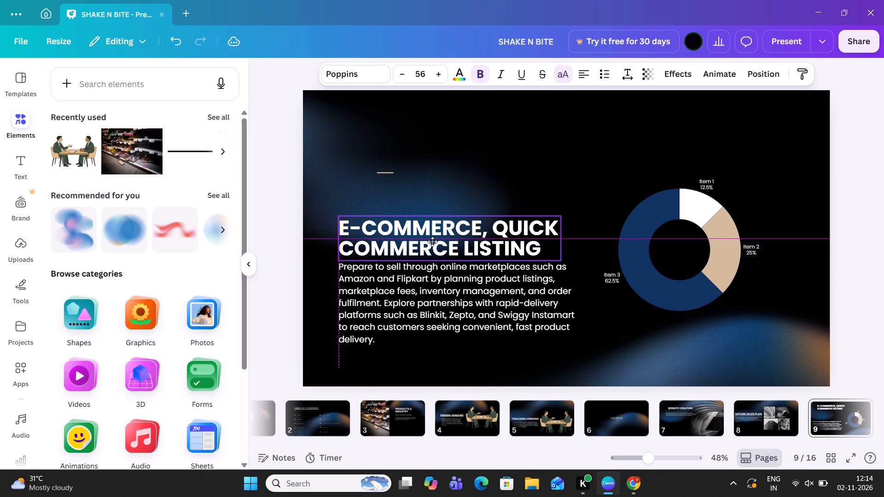
left_click_drag(432, 242, 434, 236)
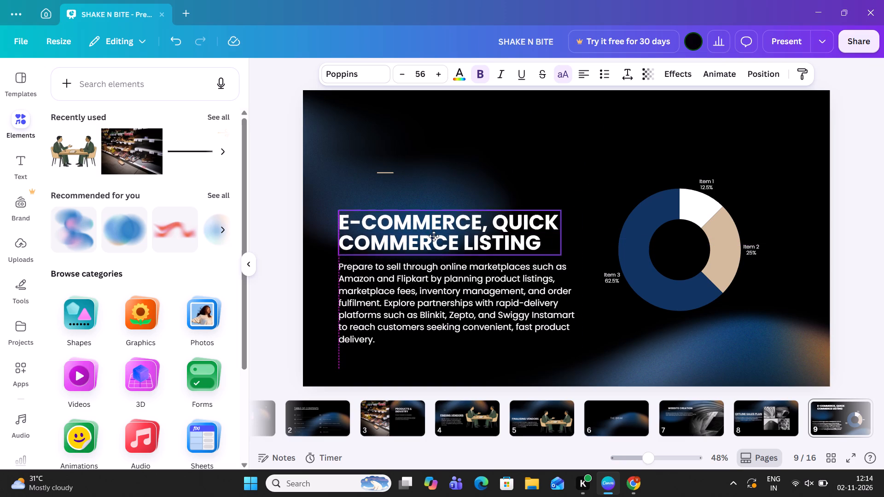
left_click_drag(434, 236, 434, 232)
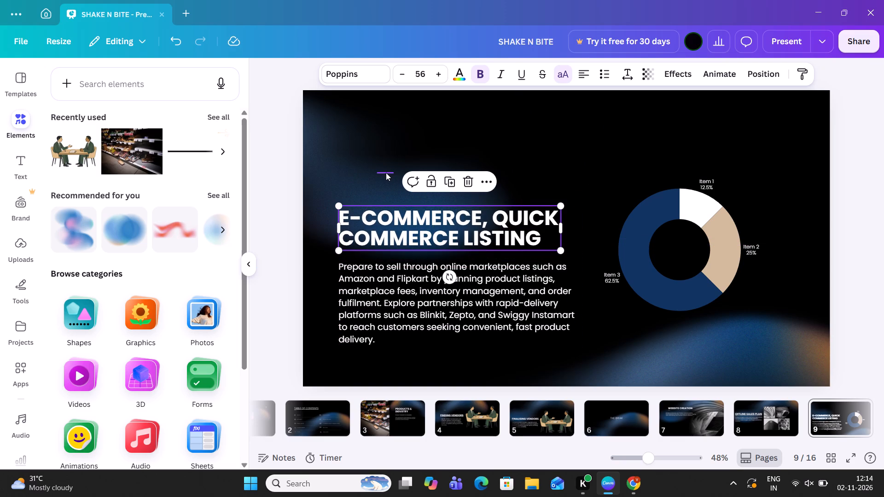
Move the short accent line to directly beneath the heading, aligned with the left edge of the text.
left_click_drag(385, 173, 353, 250)
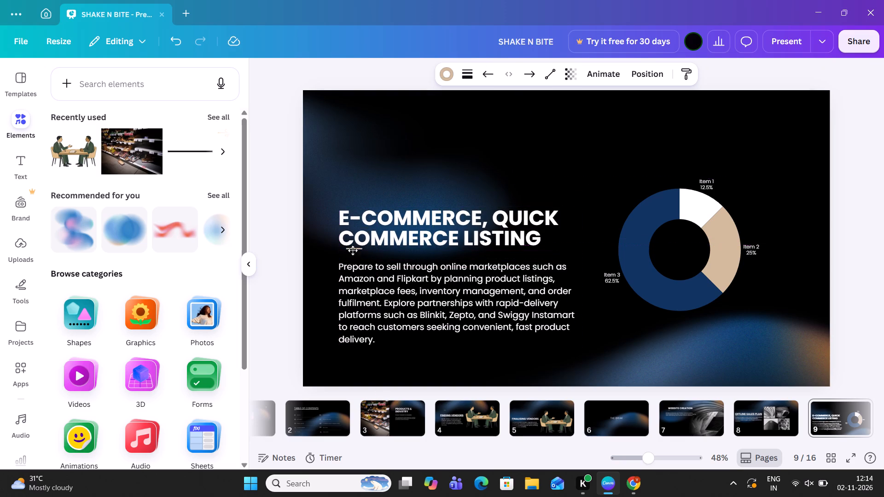
left_click_drag(353, 250, 346, 258)
left_click(288, 248)
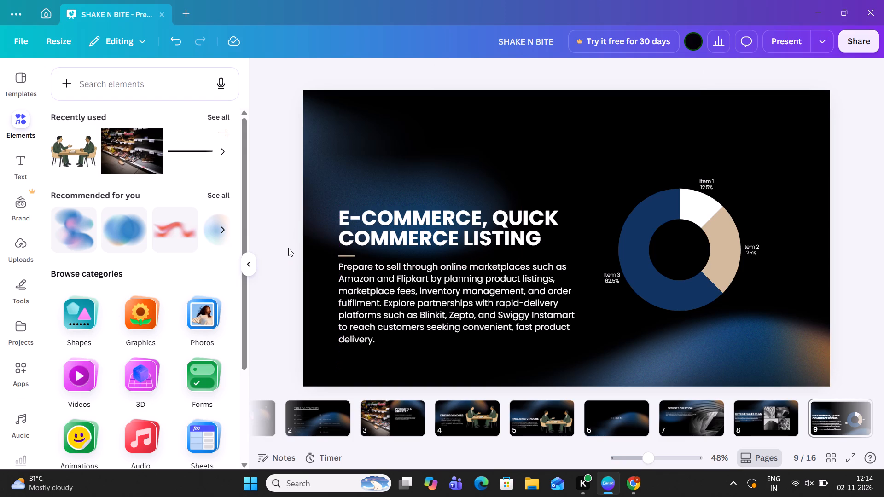
left_click_drag(346, 258, 347, 257)
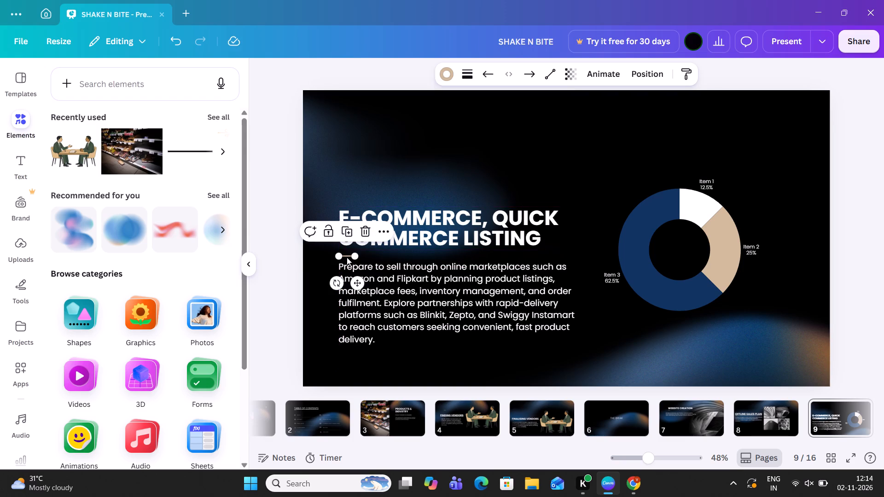
left_click_drag(347, 257, 347, 253)
left_click(262, 241)
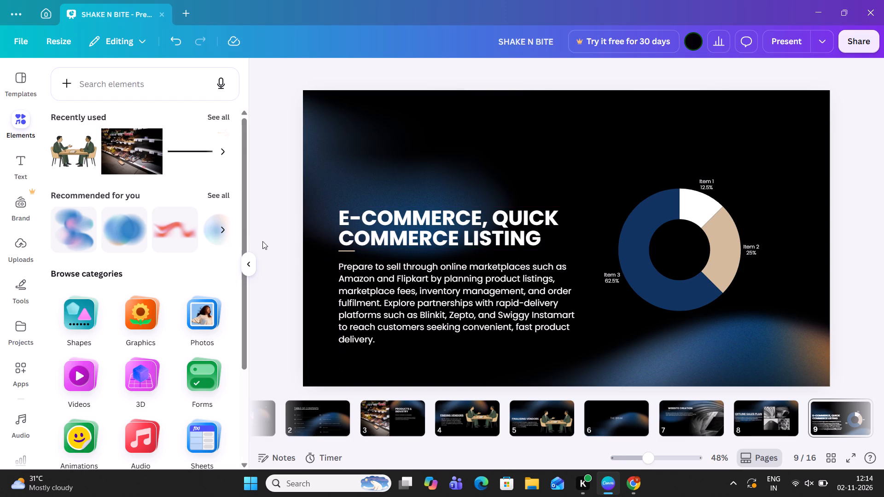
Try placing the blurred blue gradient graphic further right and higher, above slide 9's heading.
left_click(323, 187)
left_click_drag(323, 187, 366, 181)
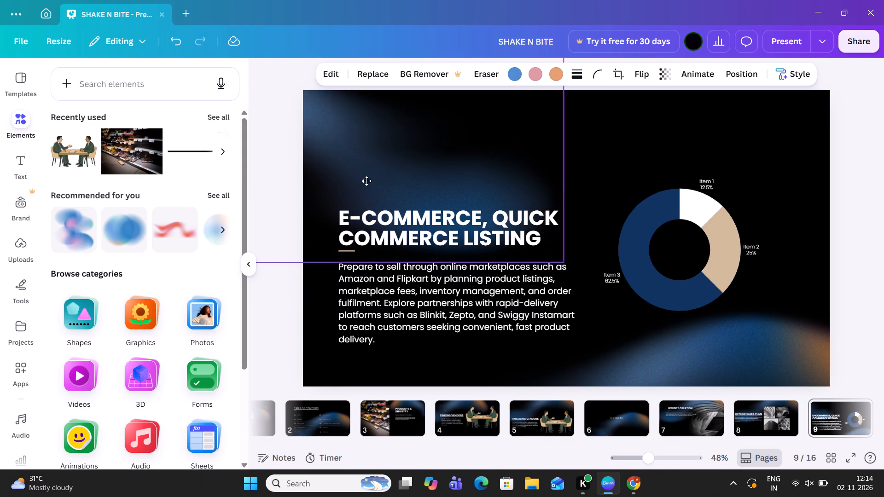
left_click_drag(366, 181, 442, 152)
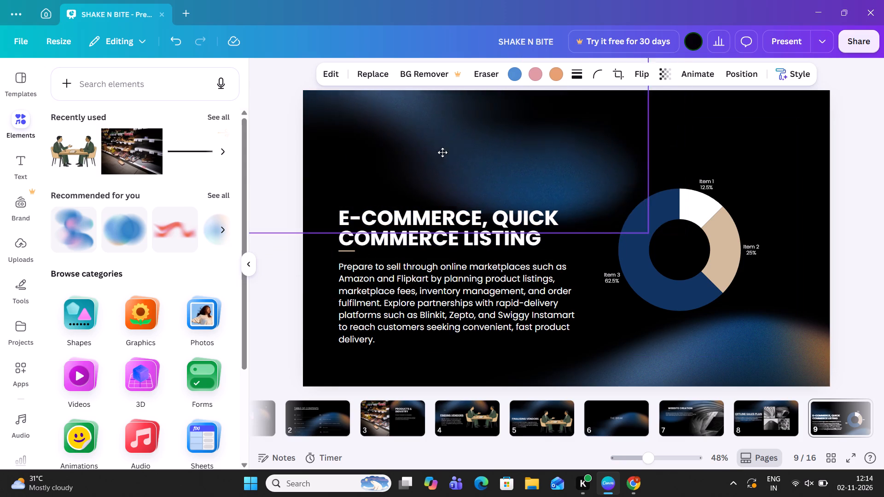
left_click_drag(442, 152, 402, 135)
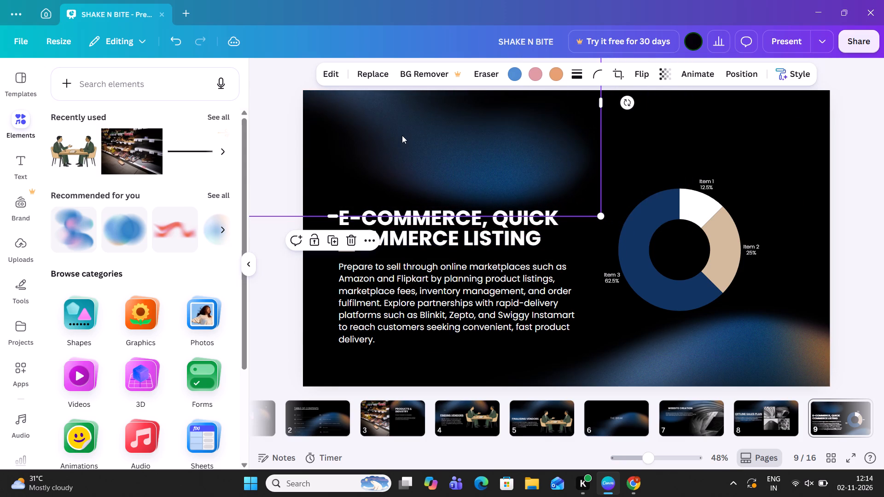
Flip the upper blurred gradient graphic on slide 9 vertically.
left_click(646, 74)
left_click(645, 113)
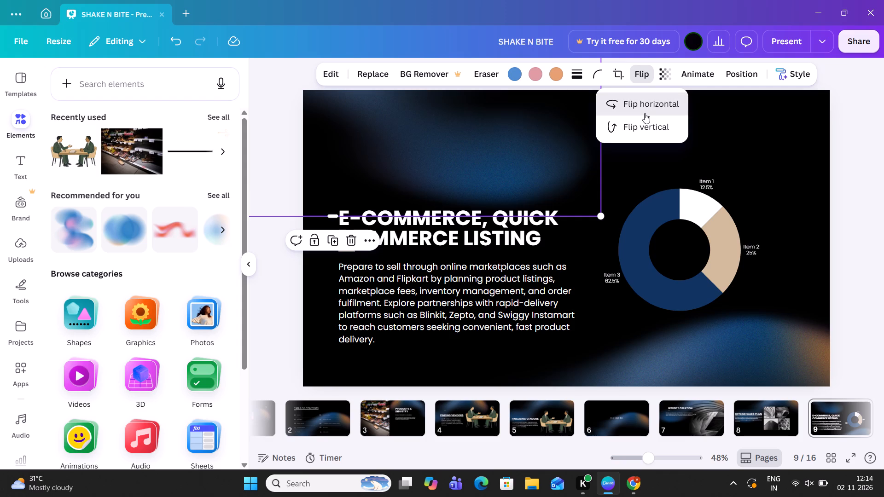
left_click(645, 113)
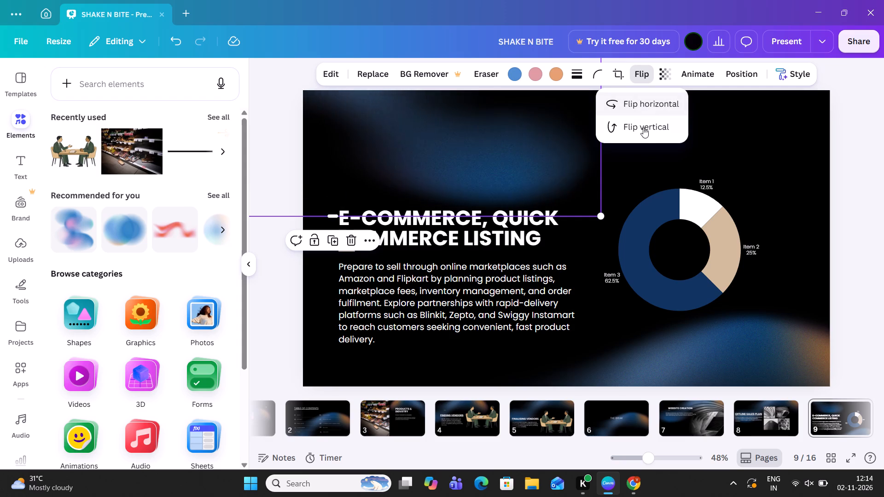
left_click(643, 130)
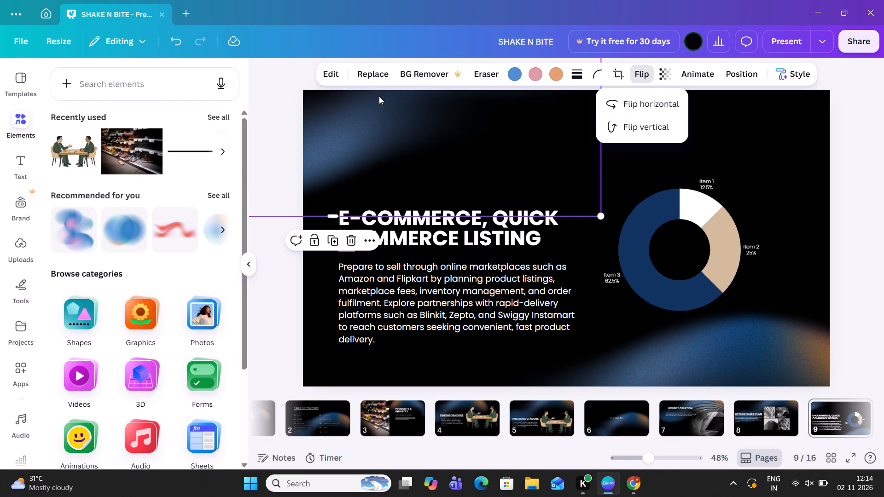
Move the flipped gradient right and down so it spreads behind the heading and the donut chart's upper area.
left_click_drag(366, 111, 550, 100)
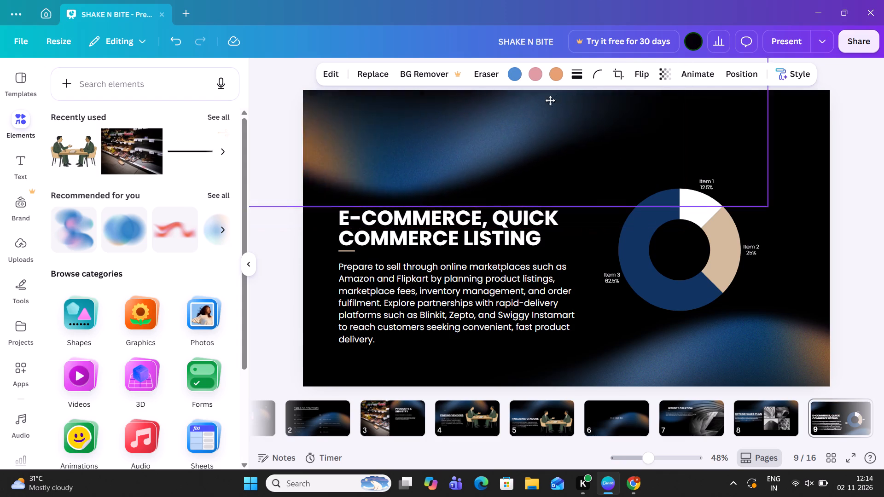
left_click_drag(550, 100, 739, 168)
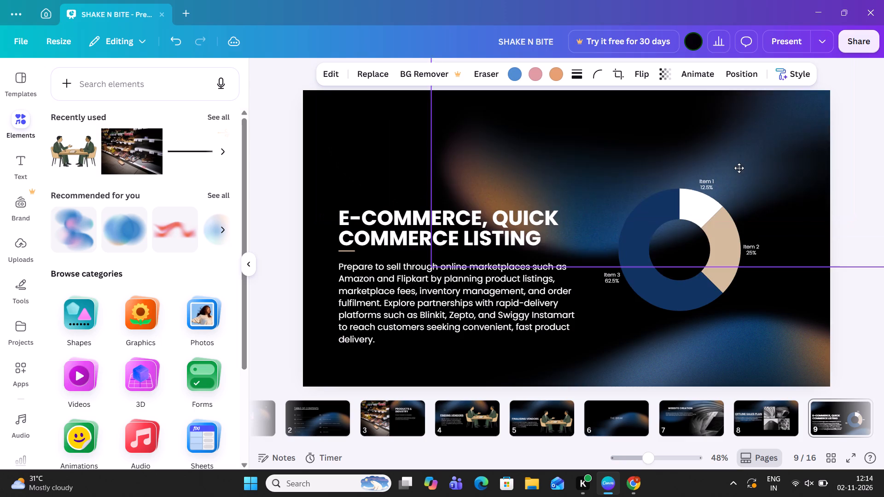
left_click_drag(739, 168, 628, 185)
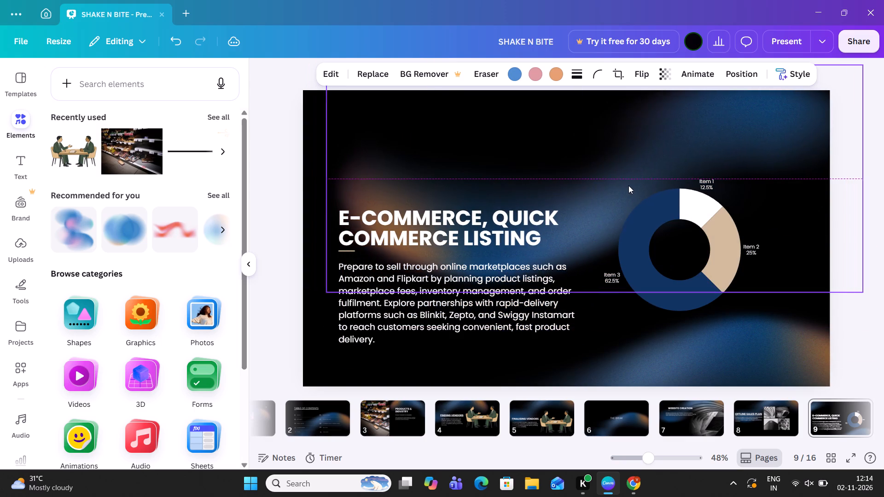
left_click_drag(628, 185, 630, 185)
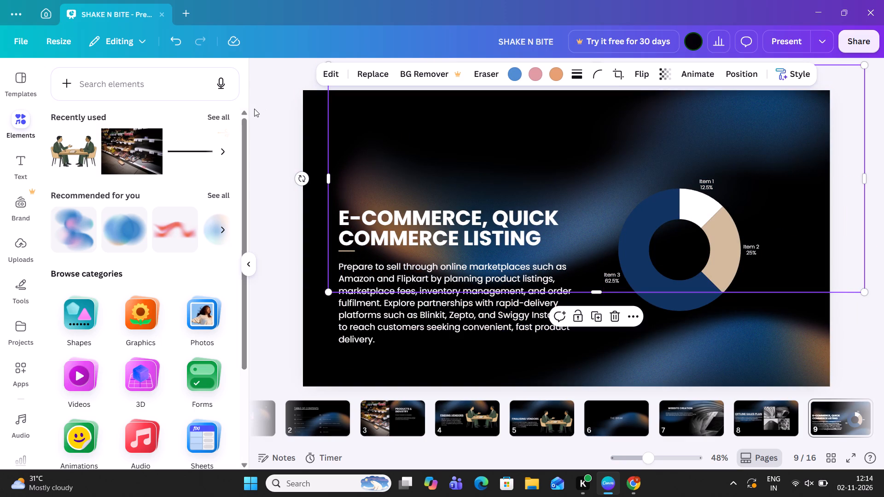
left_click(254, 109)
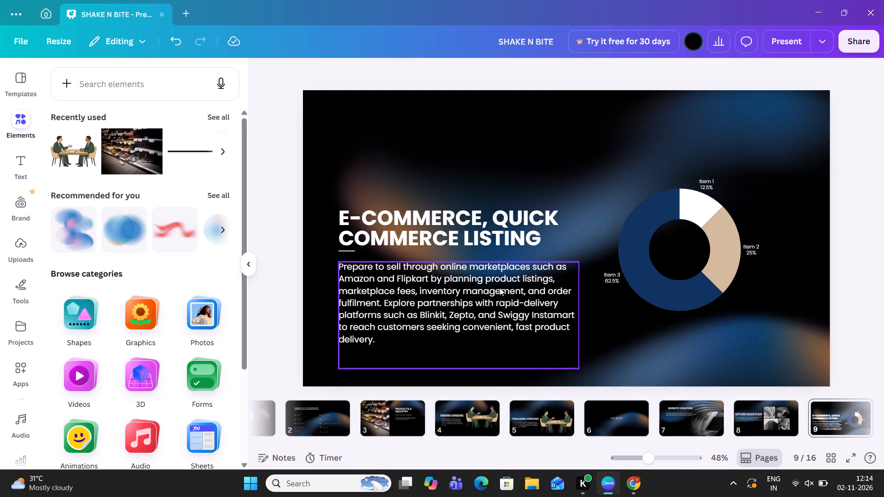
Open slide 9's donut chart data and make the Item 1 label editable.
left_click(692, 214)
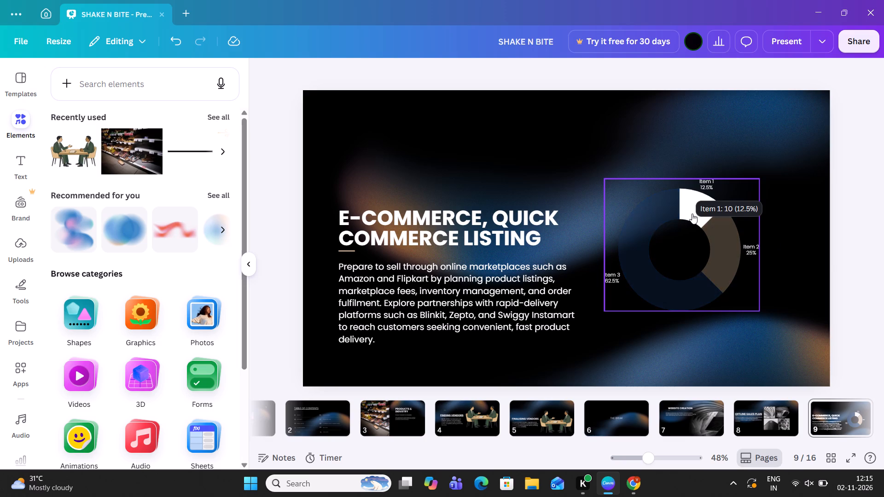
double_click(713, 186)
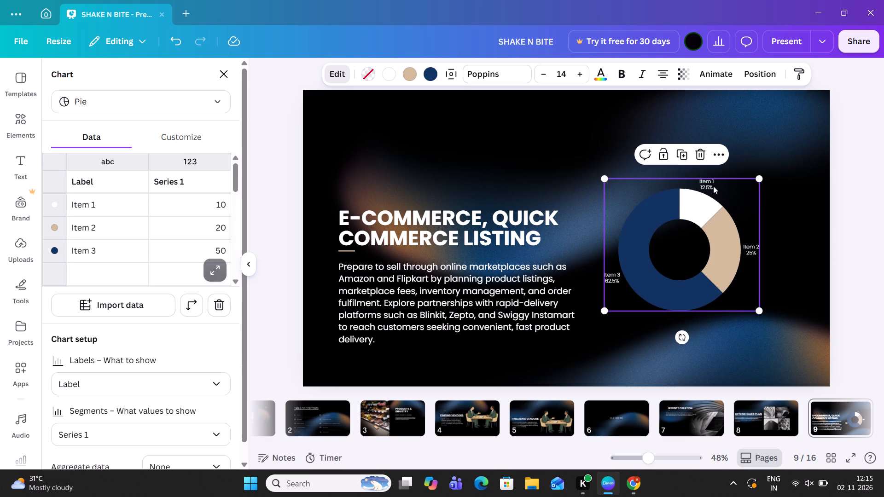
double_click(713, 181)
double_click(133, 200)
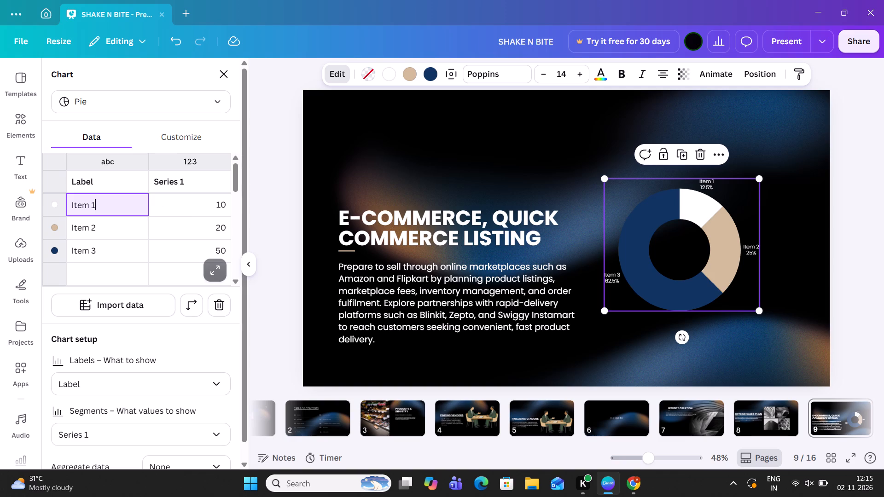
Switch to Chrome and search Google in a new tab for "current day fmcg market distribution in percentage".
key("alt+Tab")
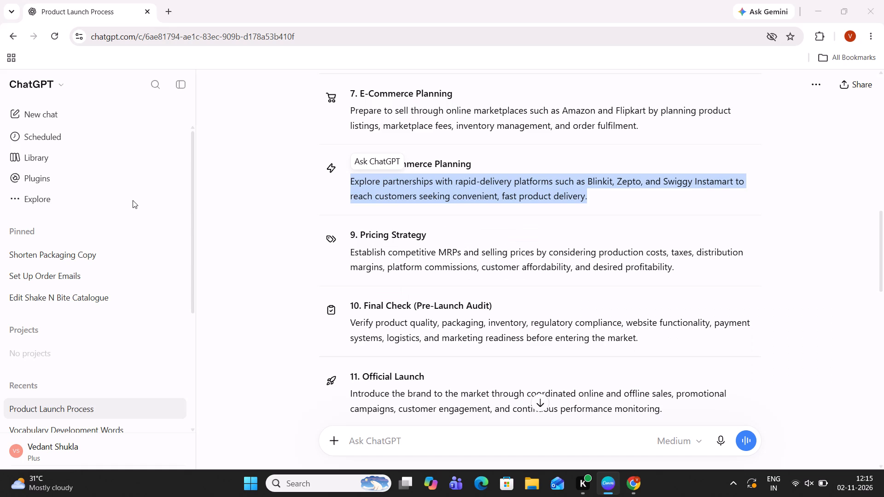
left_click(175, 8)
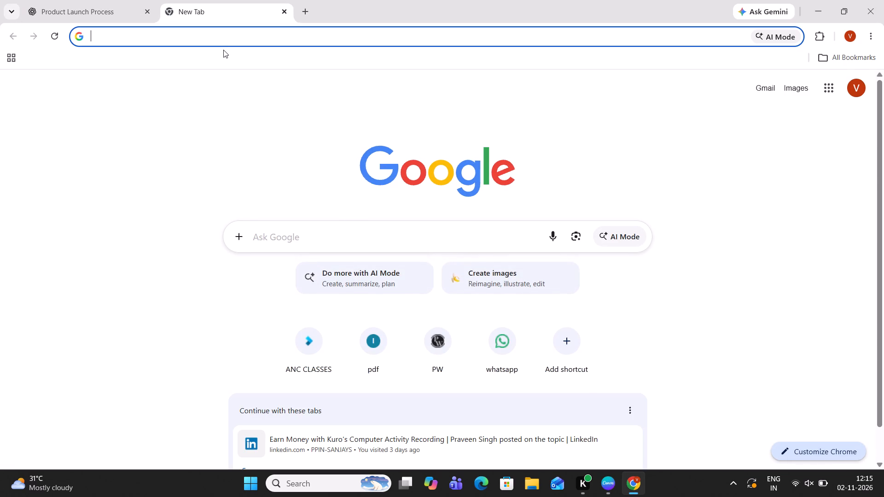
type("CURRENT DAY FMCG MARKET")
key("space")
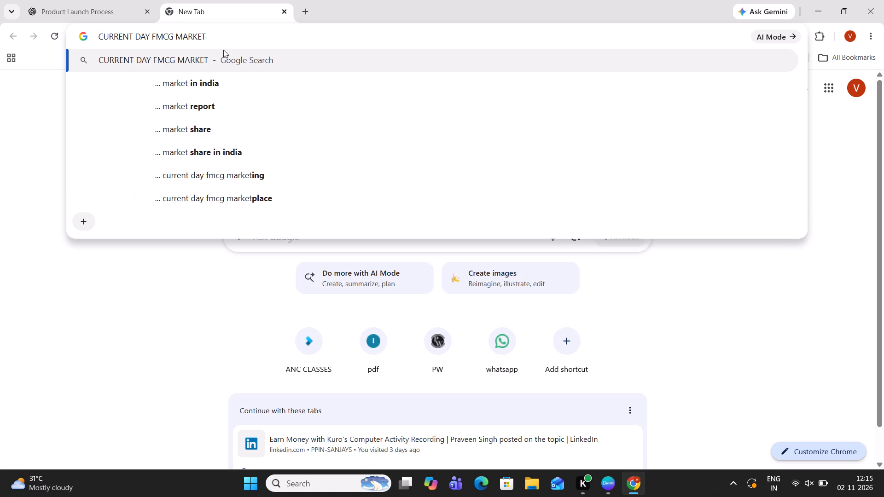
type("DISTRI")
left_click(233, 89)
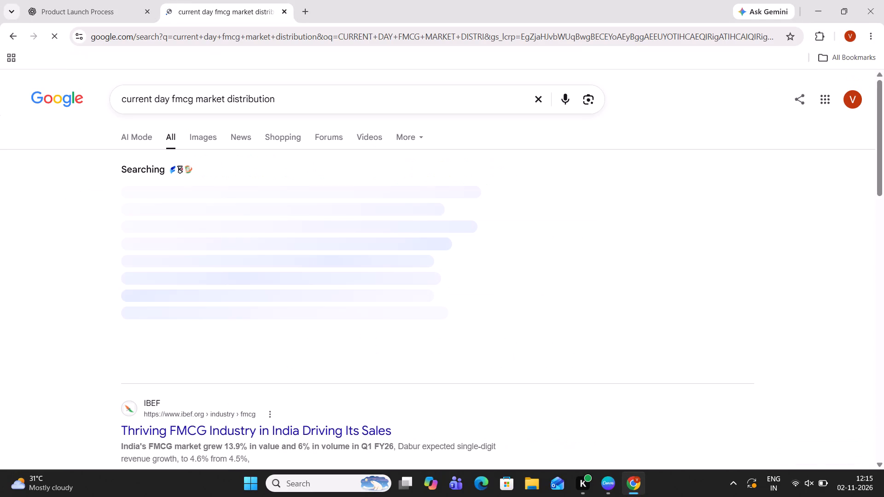
left_click(320, 111)
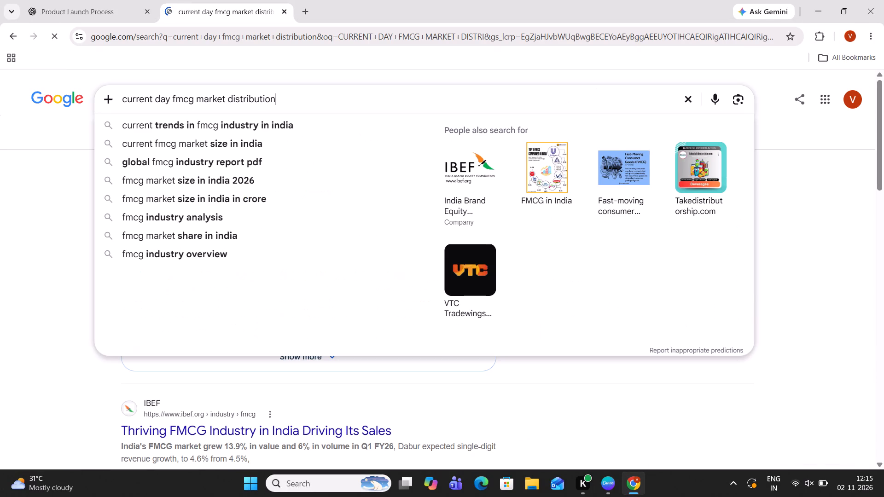
key("space")
type("IN PER")
left_click(324, 128)
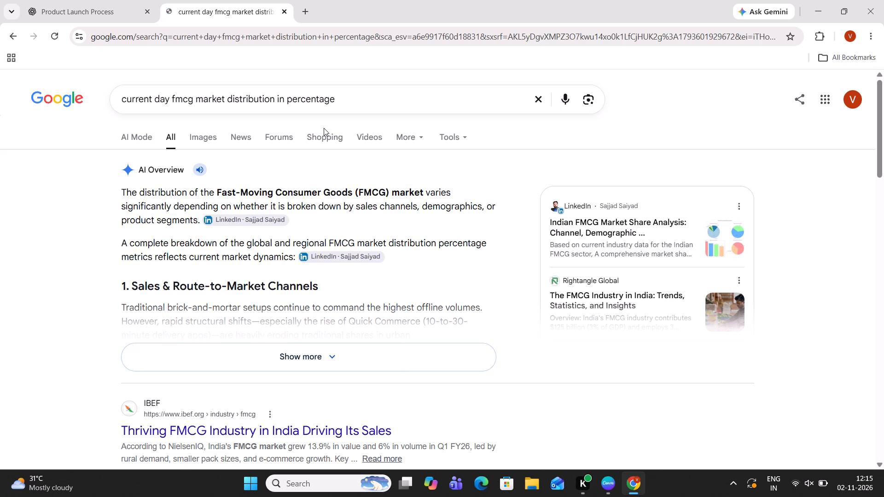
Expand the AI Overview and examine the market share of each FMCG distribution channel under Sales & Route-to-Market Channels.
left_click(371, 356)
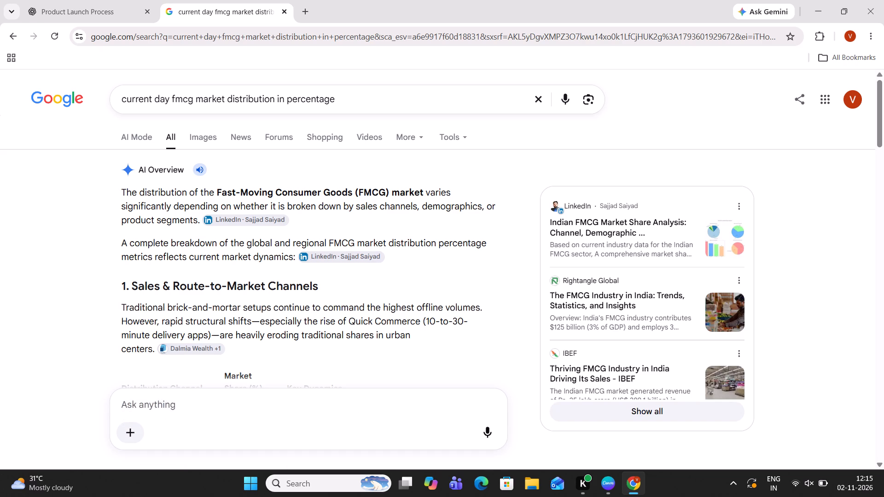
left_click(417, 289)
key("Down")
key("Down")
key("Down")
key("Down")
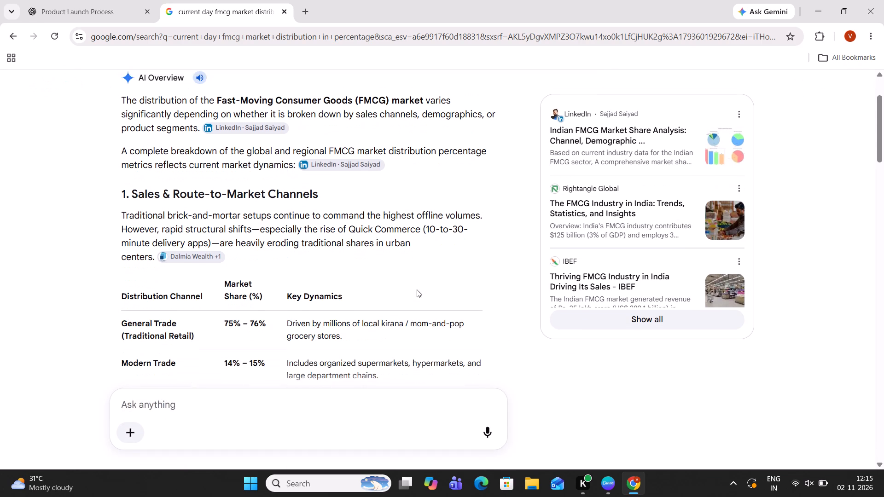
key("Down")
key("Down")
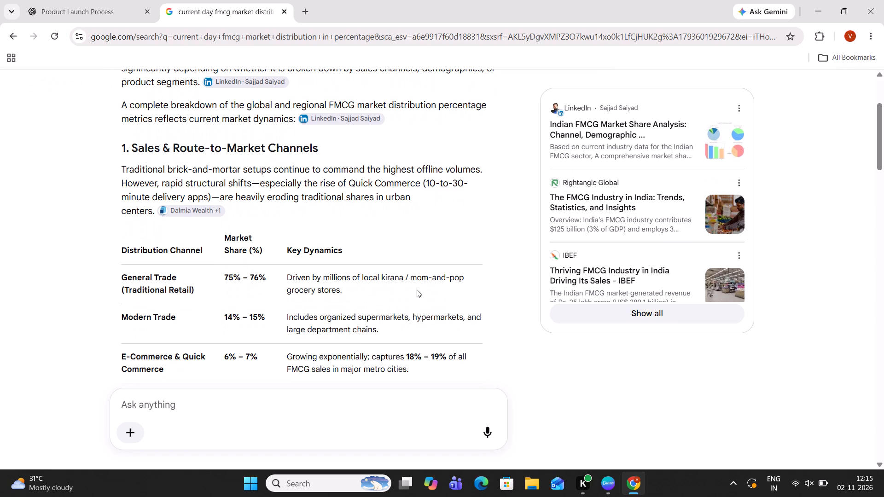
key("Down")
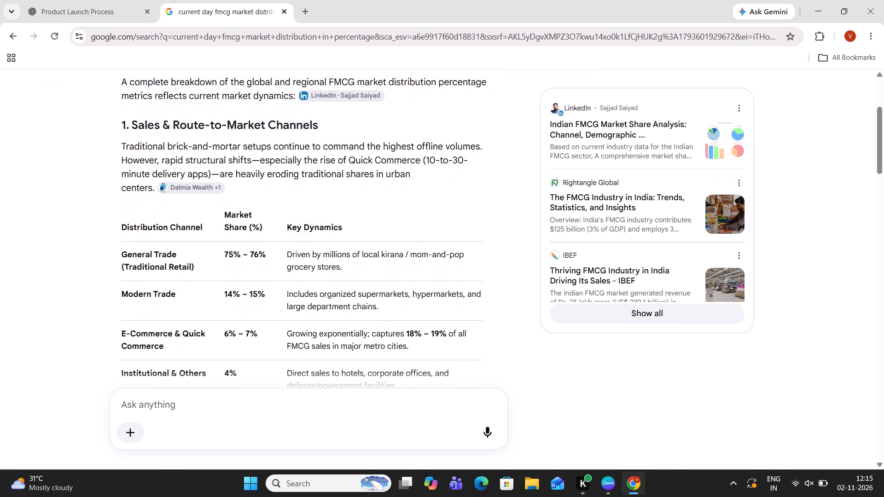
key("Down")
key("Down")
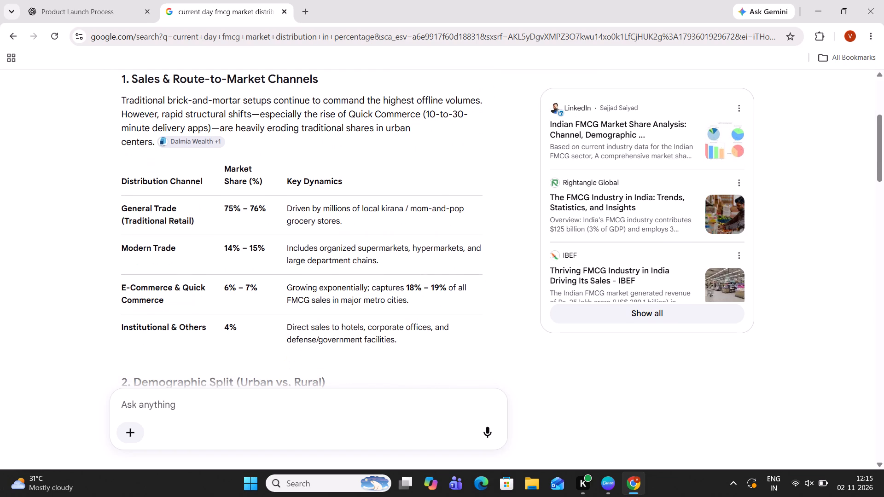
key("Down")
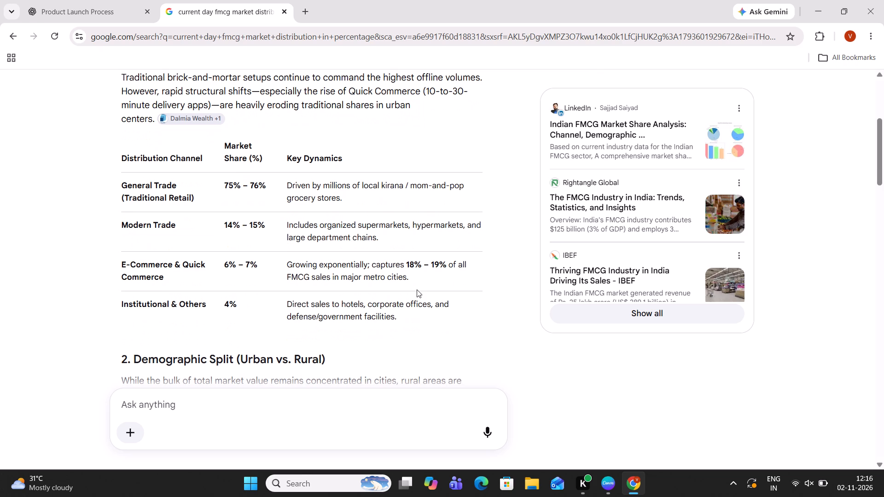
Switch back to Canva and rename the chart's Item 1 label as "General Trade" and Item 2 as "Supermarkets".
key("alt+Tab")
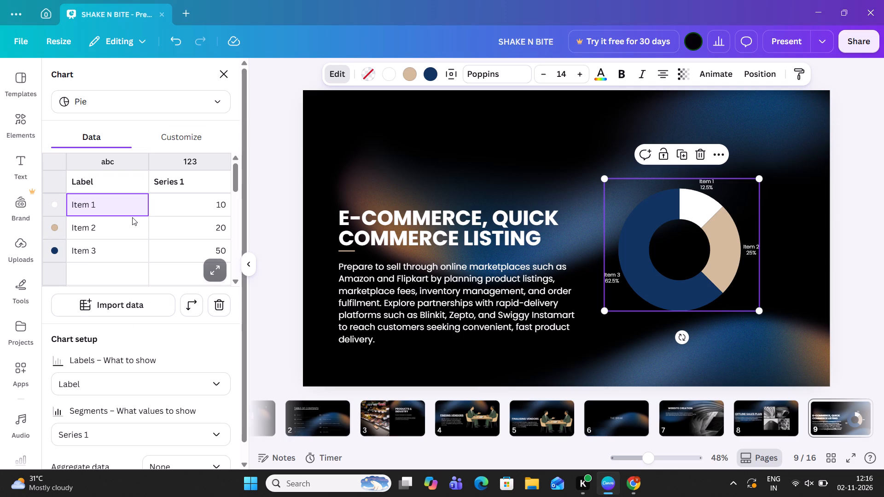
type("General Trade")
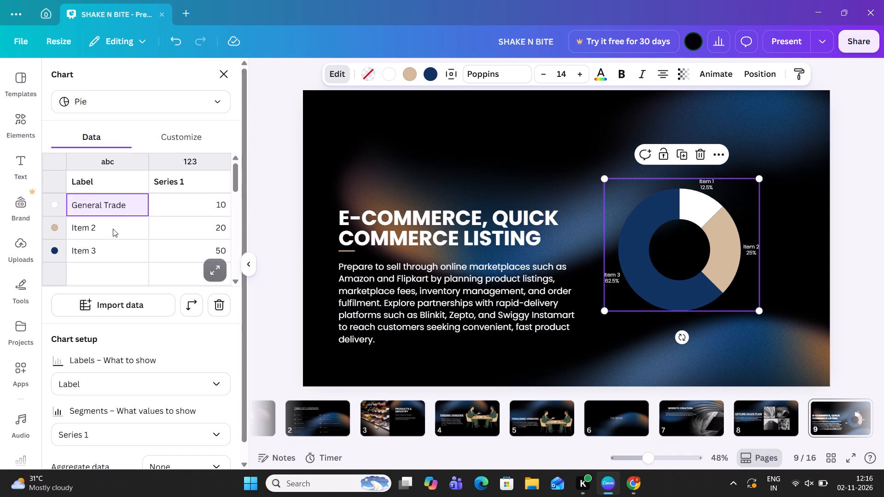
double_click(113, 229)
double_click(112, 229)
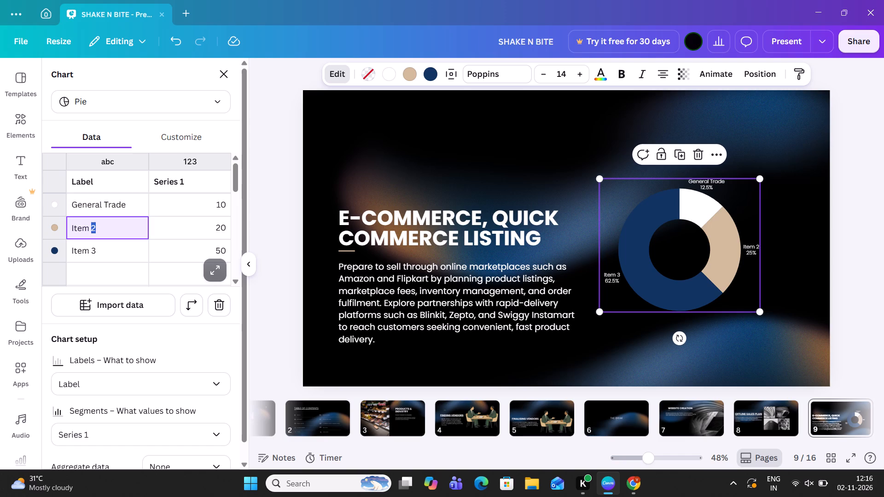
key("BackSpace")
key("BackSpace")
key("BackSpace")
key("BackSpace")
key("BackSpace")
key("BackSpace")
key("alt+Tab")
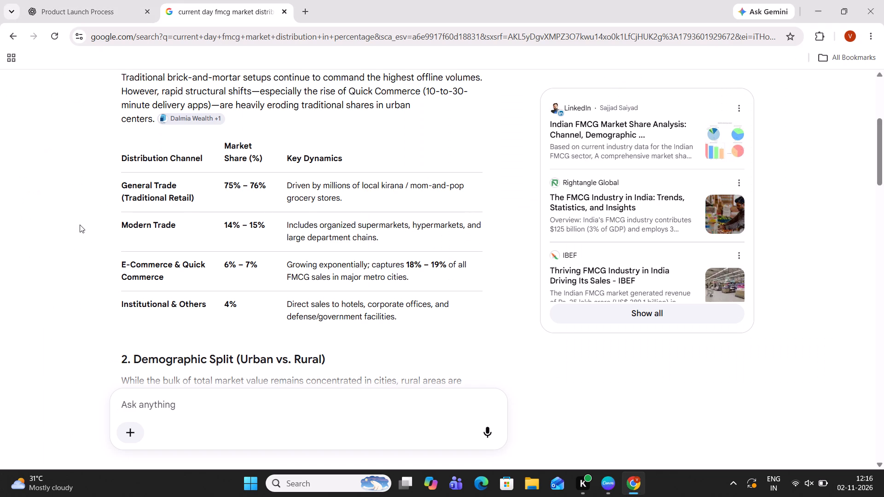
key("alt+Tab")
type("Supermarkets")
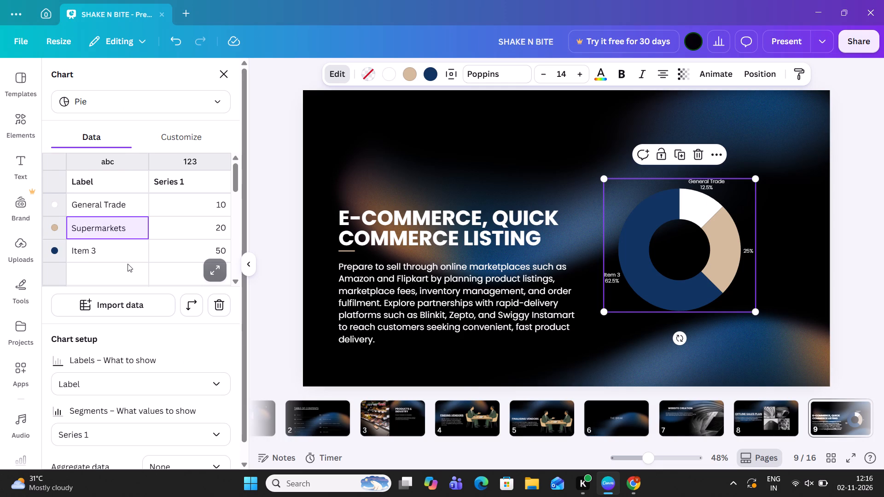
Check the third distribution channel in the search results and rename the chart's Item 3 label as "E commerce & Quick Commerce".
key("alt+Tab")
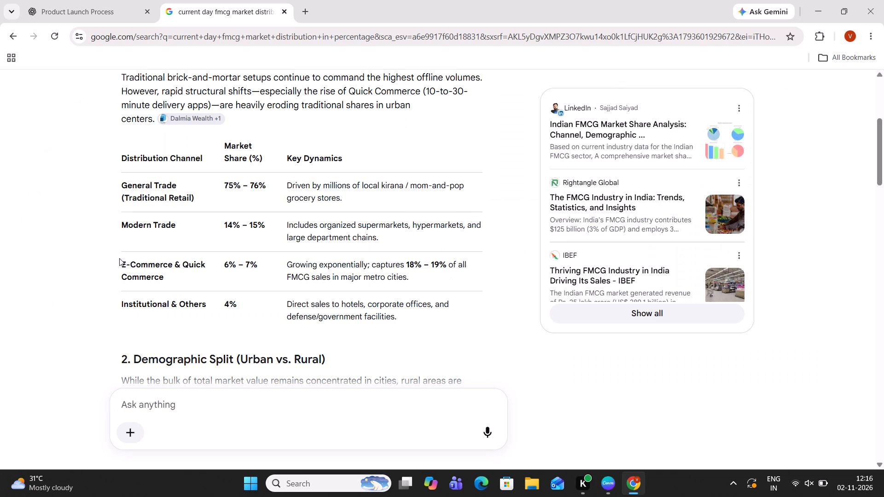
key("alt+Tab")
double_click(119, 258)
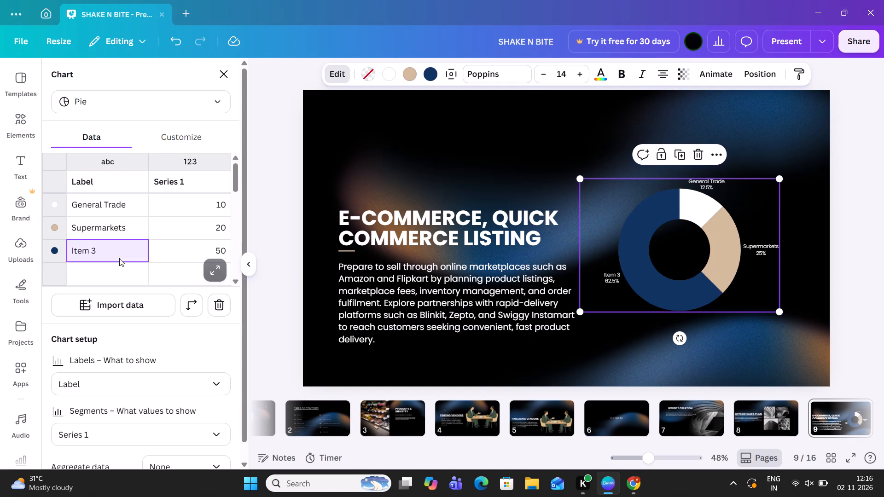
key("Delete")
key("BackSpace")
key("BackSpace")
key("BackSpace")
key("BackSpace")
key("BackSpace")
key("BackSpace")
key("BackSpace")
key("BackSpace")
key("BackSpace")
type("E commerce")
key("space")
type("&")
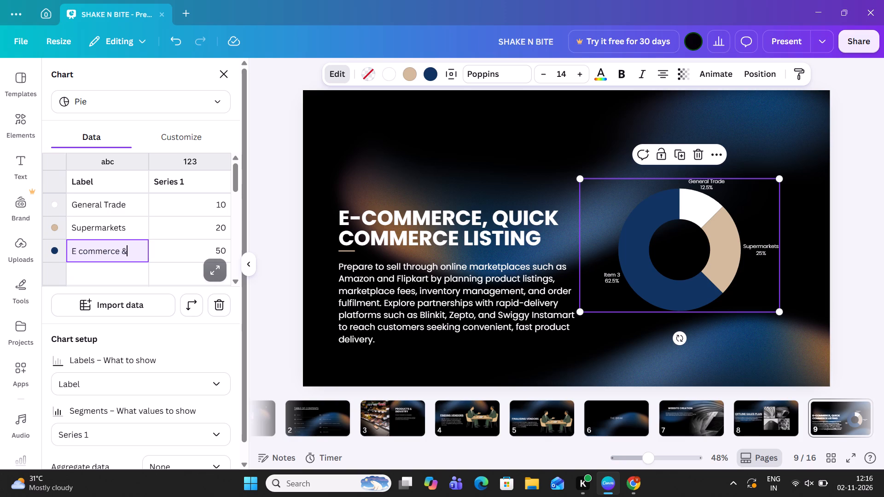
key("space")
type("Quick Commer")
type("ce")
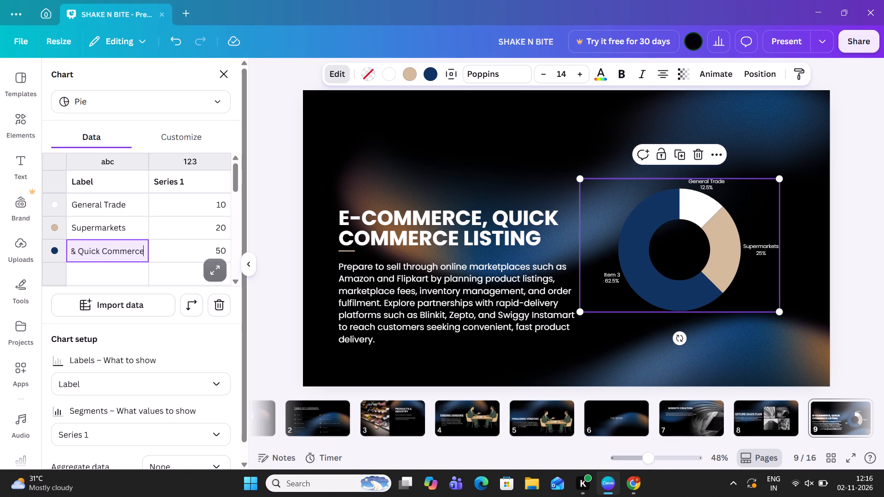
Add a fourth label, "Institutions & Corporate", to the chart data after checking the last channel in the search results.
left_click(121, 272)
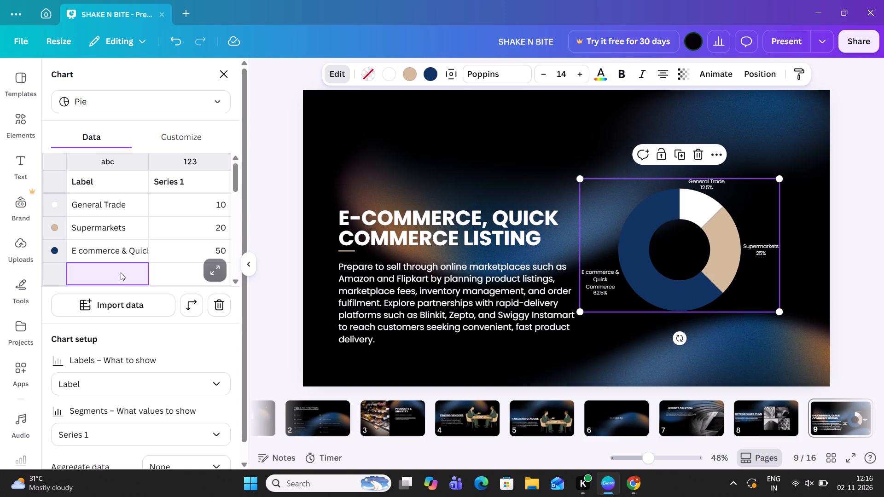
key("alt+Tab")
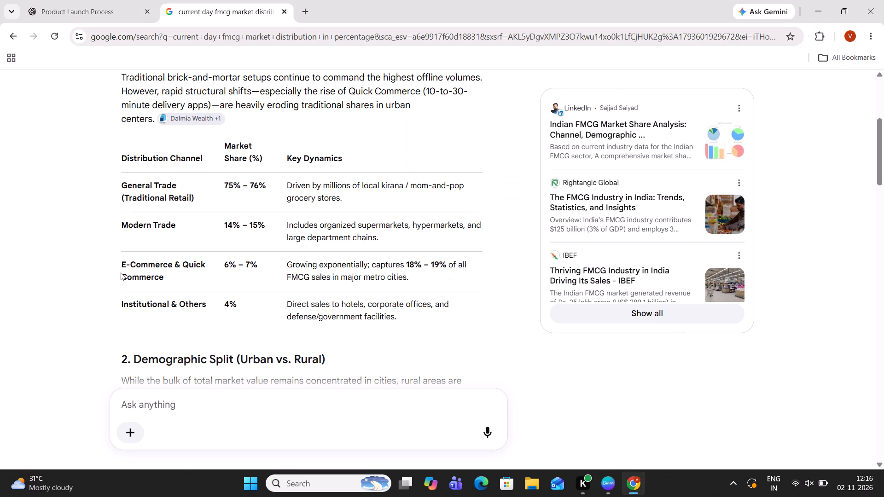
key("alt+Tab")
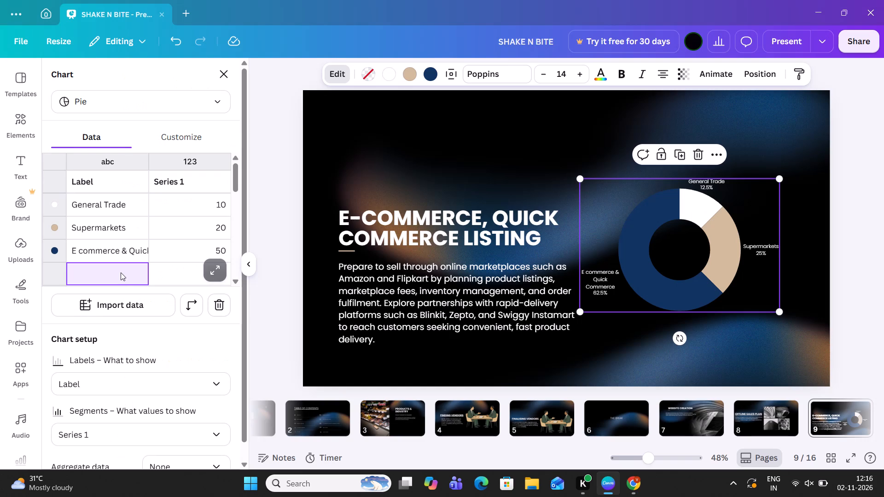
type("Institu")
type("tions & Corporate")
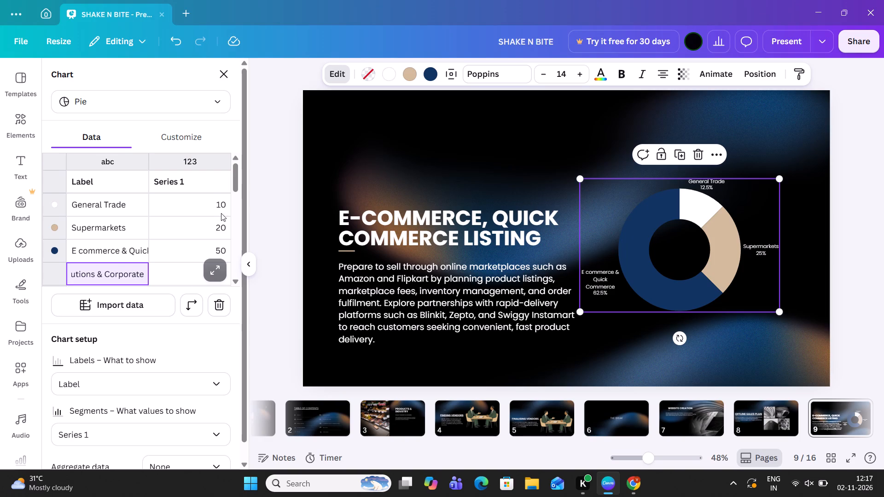
Set the chart's General Trade value to 70 and, after rechecking the market shares in Chrome, the Supermarkets value to 15.
double_click(222, 209)
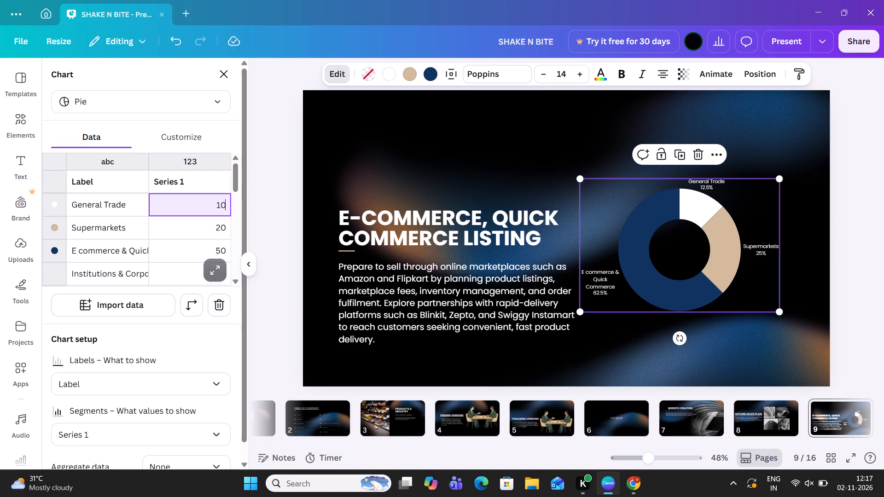
key("BackSpace")
key("BackSpace")
type("70")
double_click(217, 224)
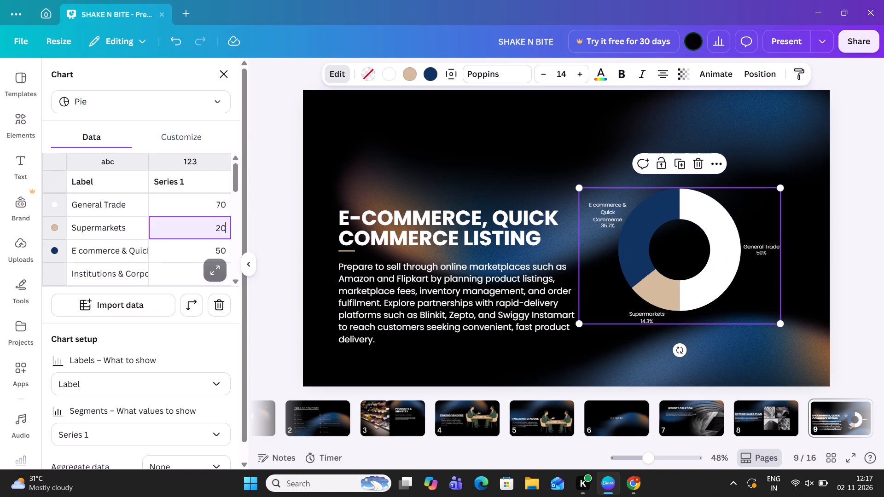
key("alt+Tab")
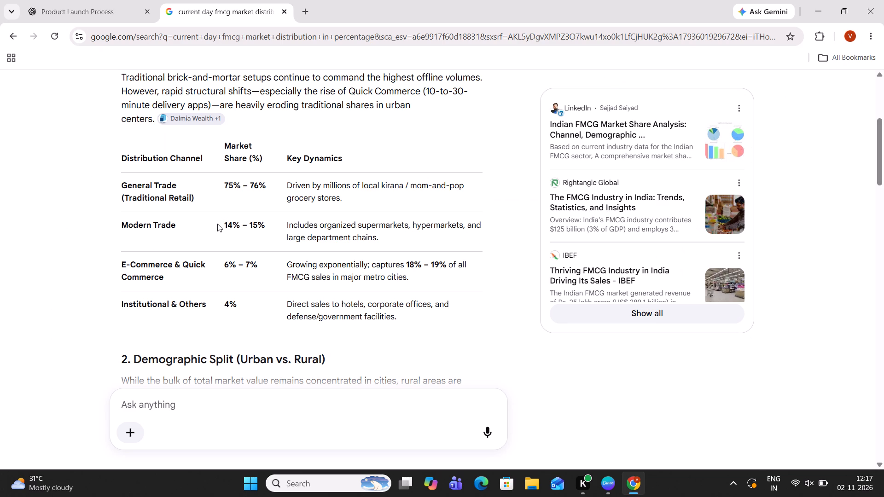
key("alt+Tab")
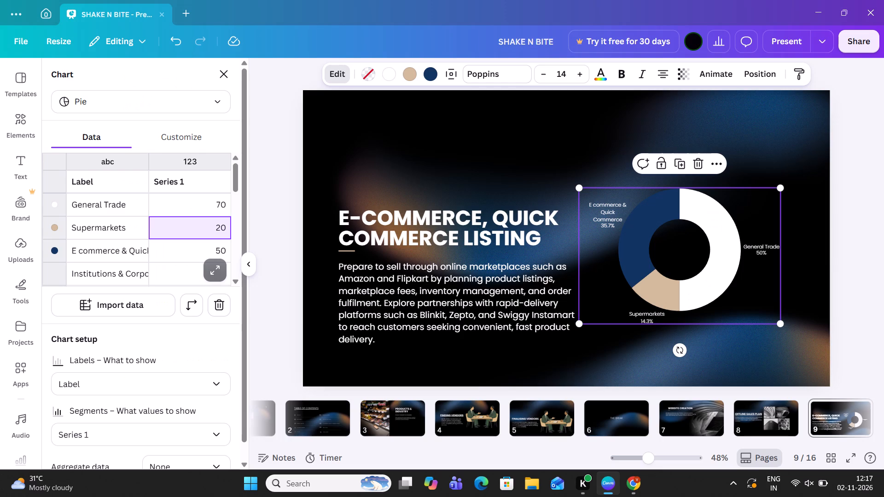
double_click(217, 224)
key("BackSpace")
key("BackSpace")
type("15")
Set the chart's E commerce & Quick Commerce value to 10 and the Institutions & Corporate value to 5.
double_click(219, 250)
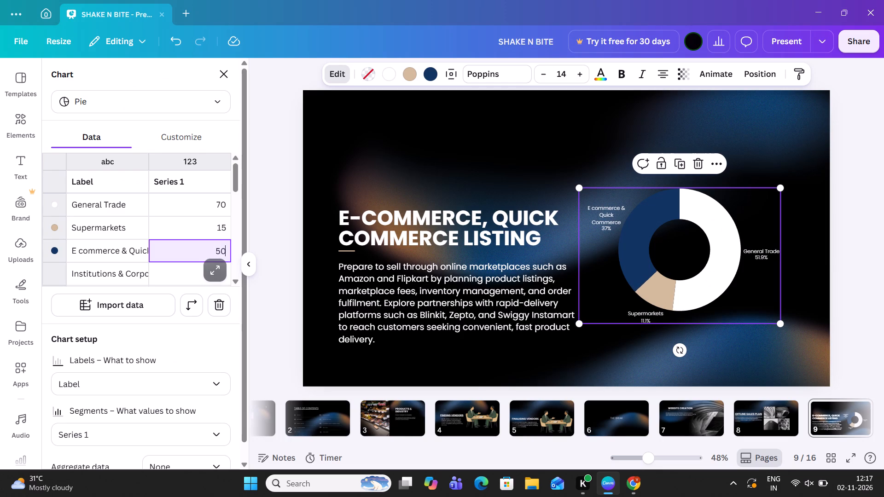
key("BackSpace")
key("BackSpace")
type("10")
left_click(221, 273)
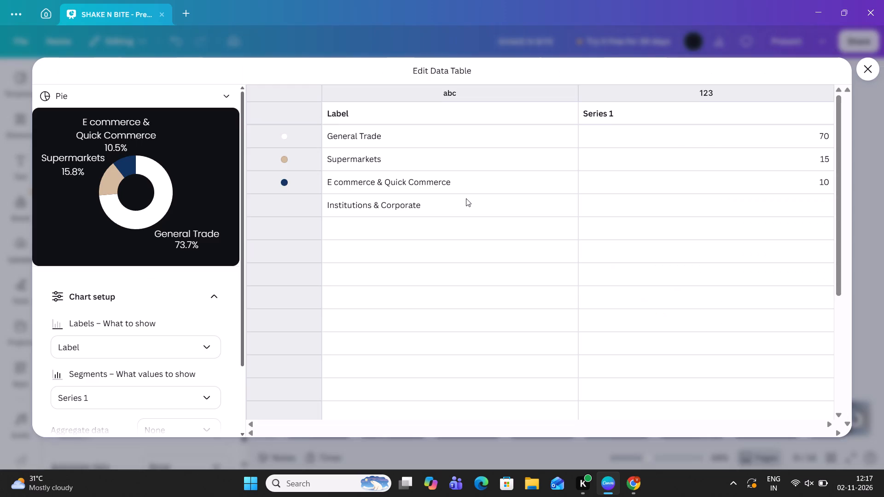
left_click(825, 201)
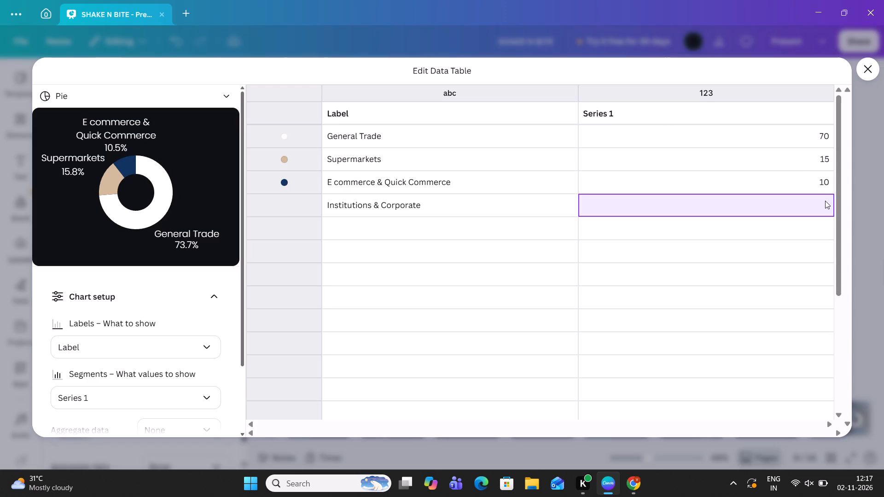
key("5")
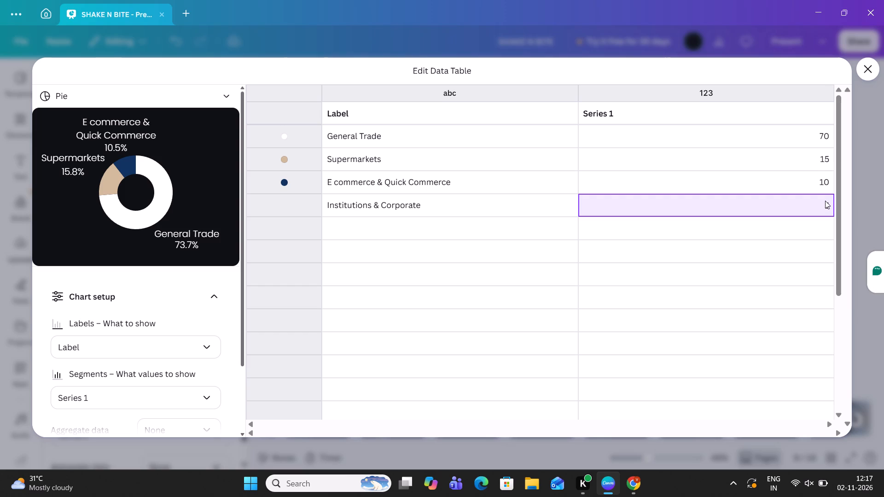
key("Return")
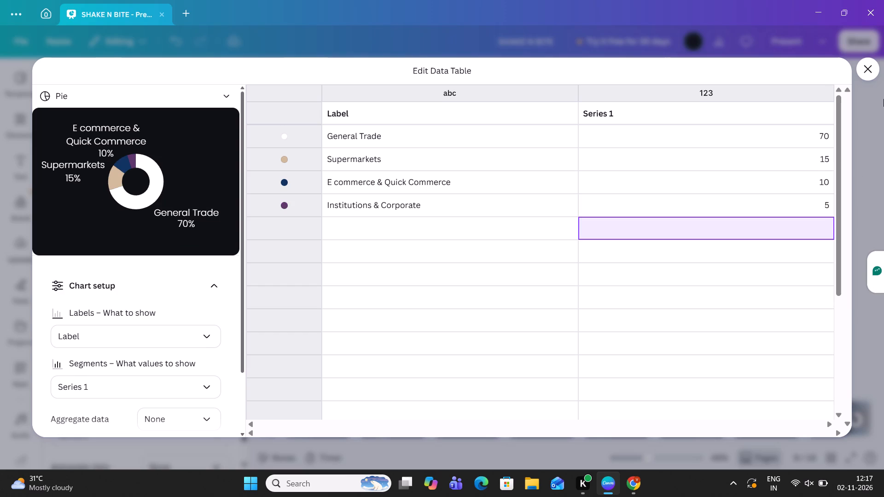
left_click(868, 69)
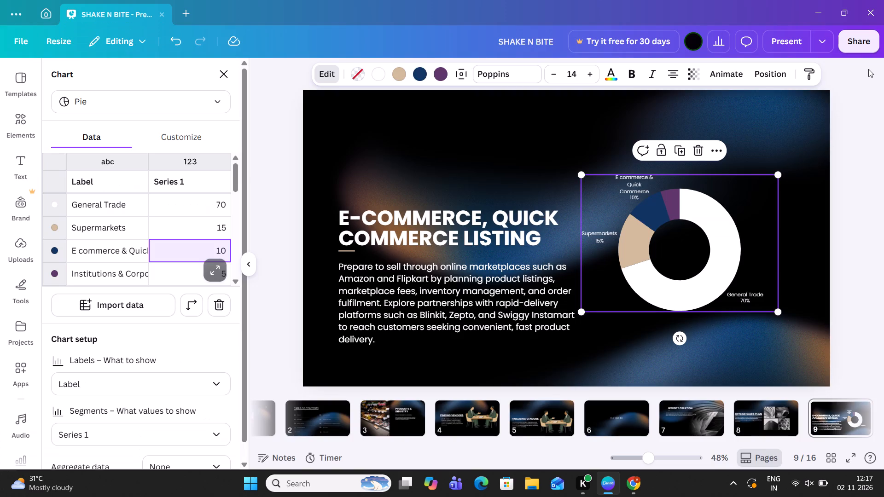
left_click(849, 237)
Enlarge the pie chart on slide 9 and reposition it within the slide, beside the description text.
left_click(760, 252)
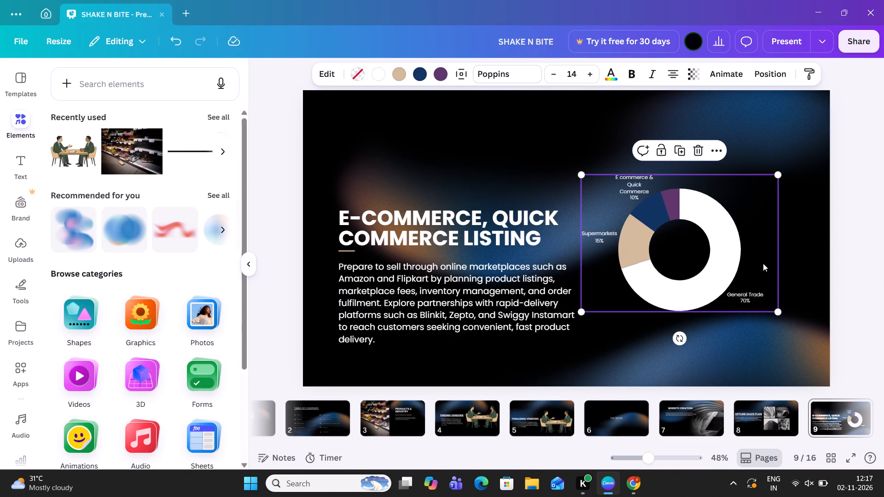
left_click_drag(778, 313, 803, 329)
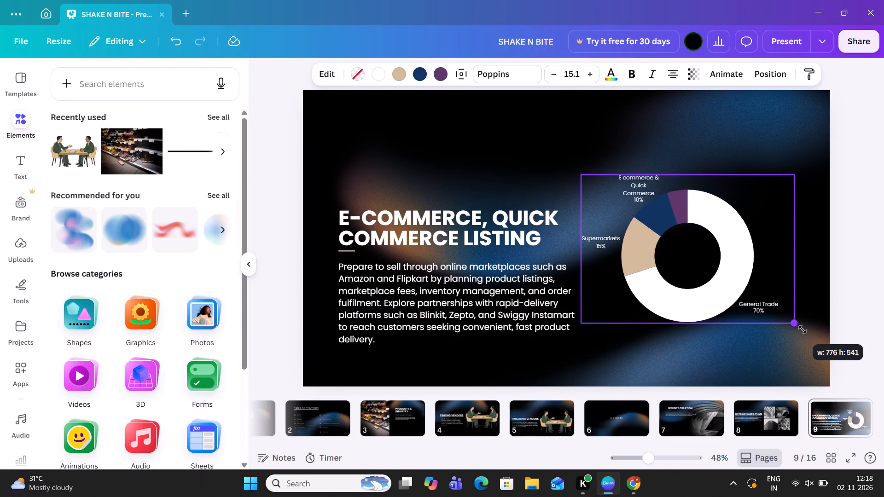
left_click_drag(803, 329, 829, 357)
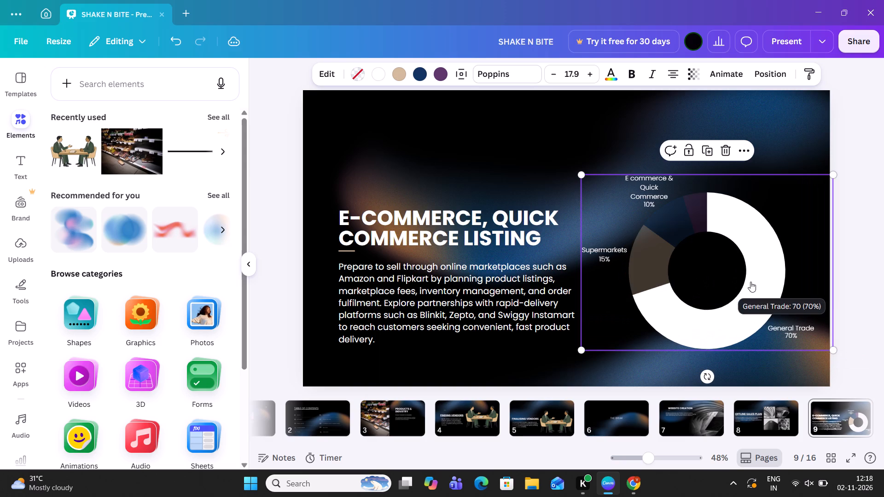
left_click_drag(800, 253, 794, 254)
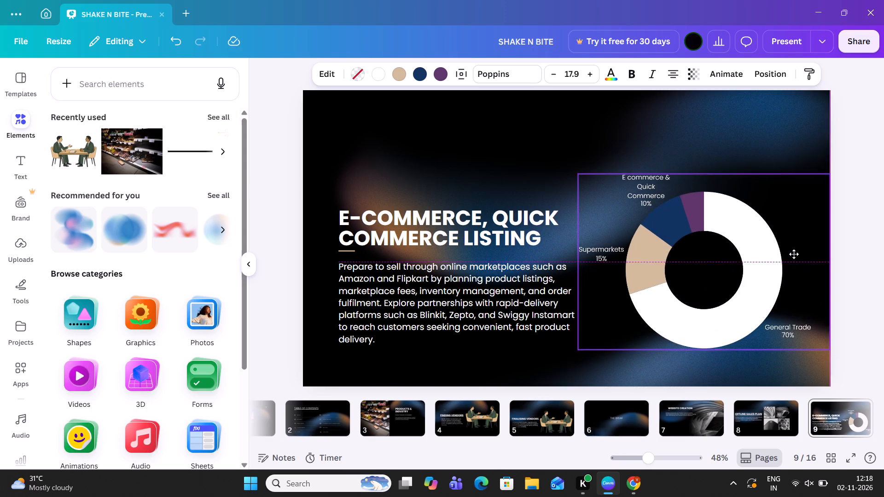
left_click_drag(794, 254, 791, 260)
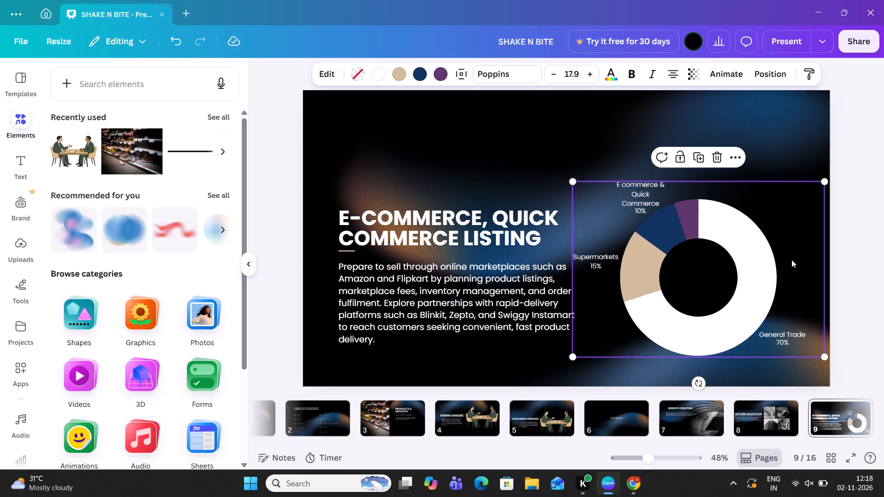
Move slide 9's upper gradient background graphic up and to the left, towards the slide's upper-left corner.
left_click(737, 114)
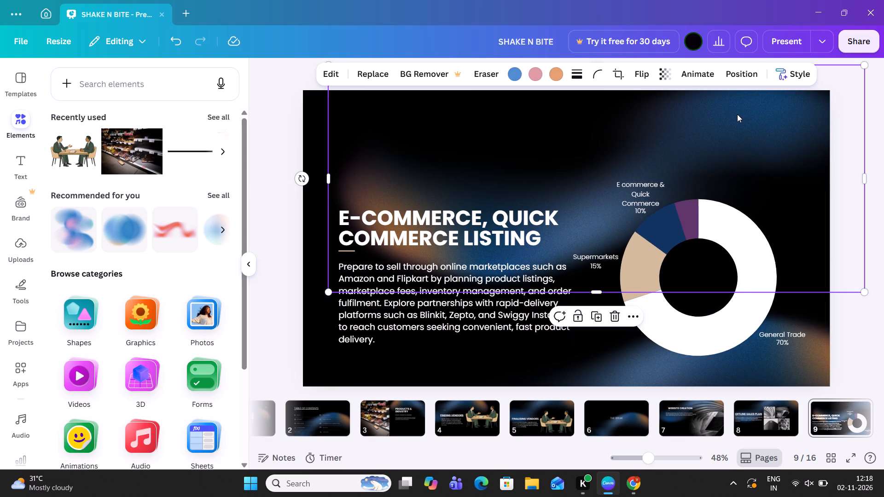
left_click_drag(737, 114, 692, 76)
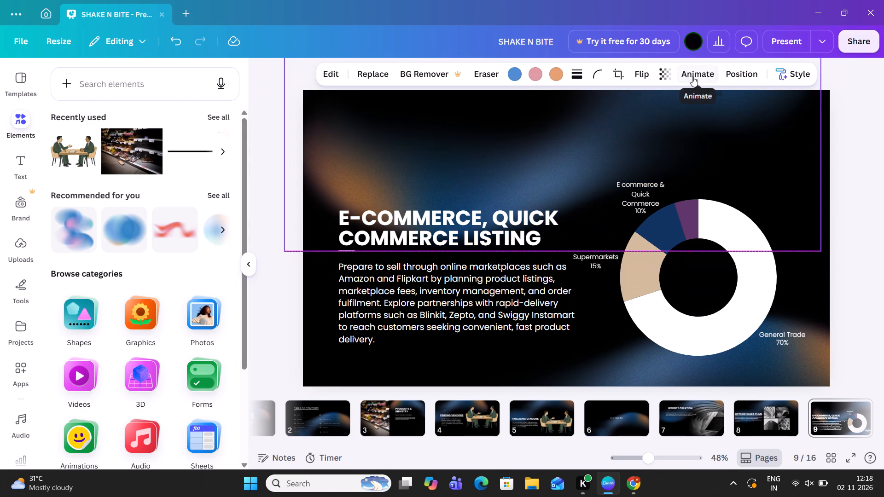
left_click_drag(692, 76, 680, 59)
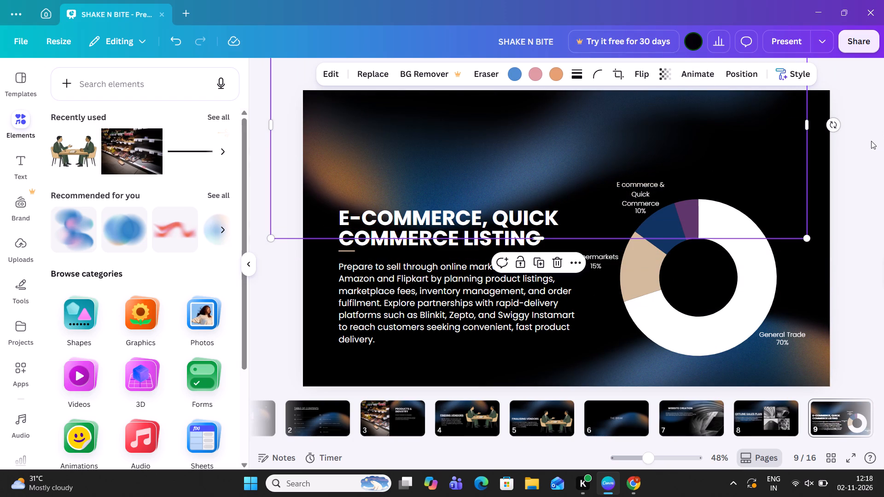
left_click(871, 141)
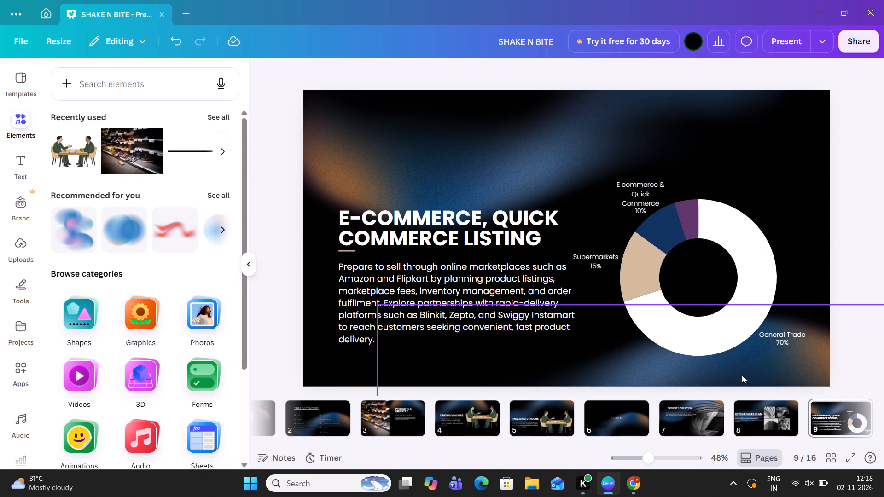
Recheck the distribution-channel market shares in Chrome and return to Canva.
key("alt+Tab")
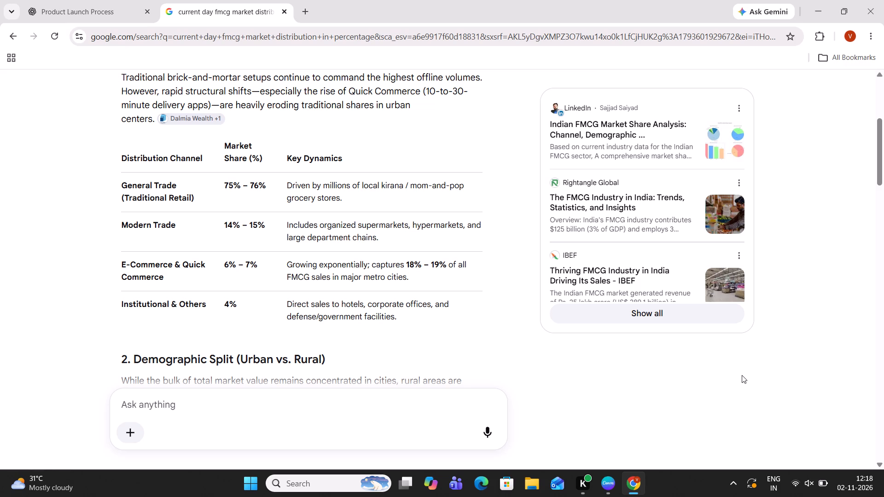
key("alt+Tab")
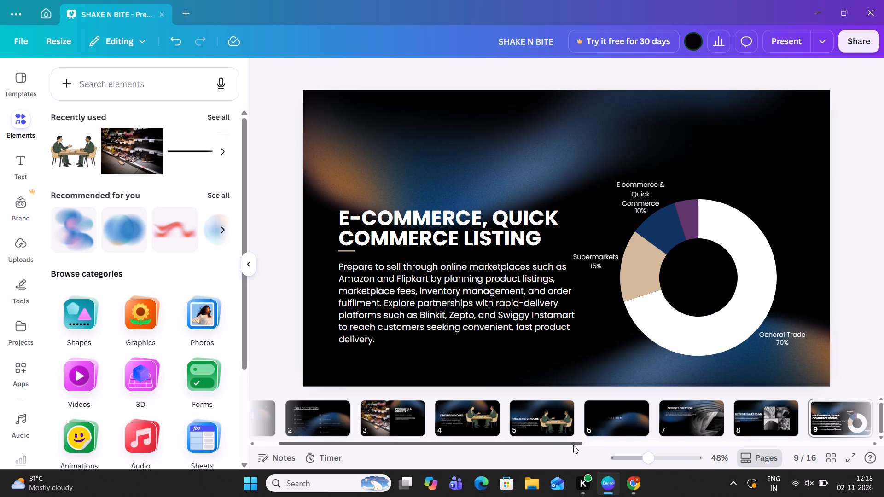
Consult the table of contents on slide 2 and replace slide 10's DATA ANALYSIS heading with "Pricing".
left_click(591, 444)
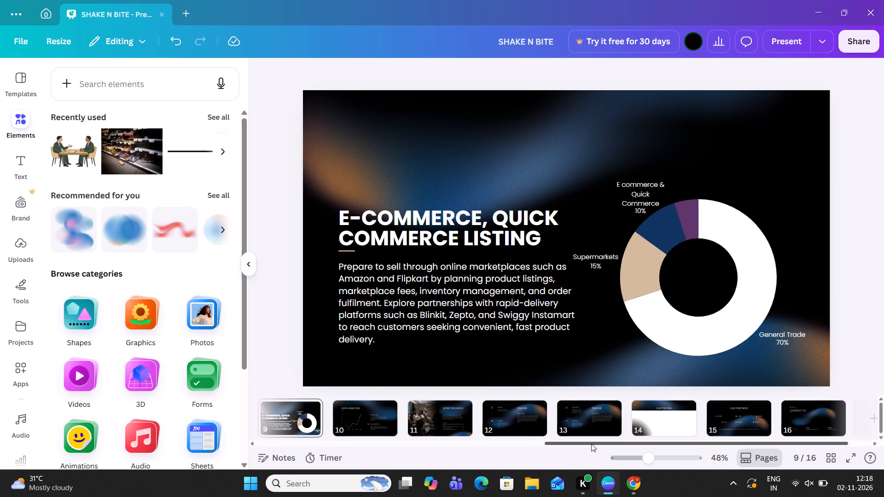
left_click(358, 415)
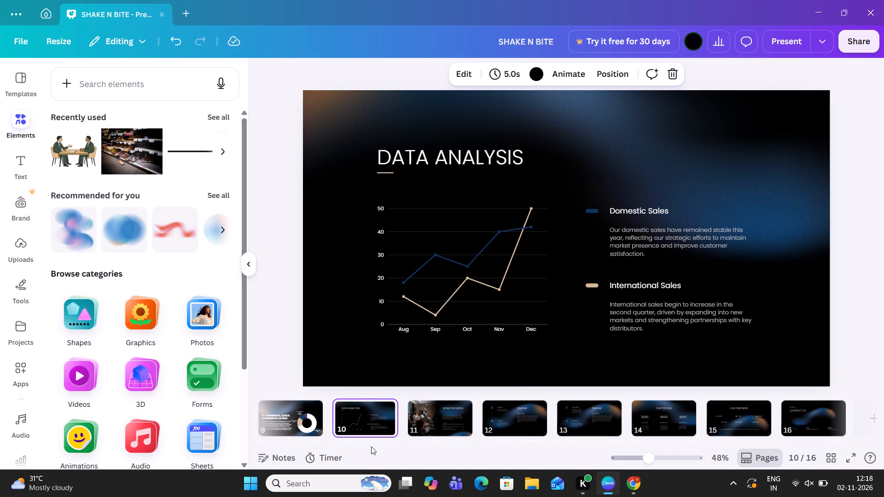
left_click(371, 445)
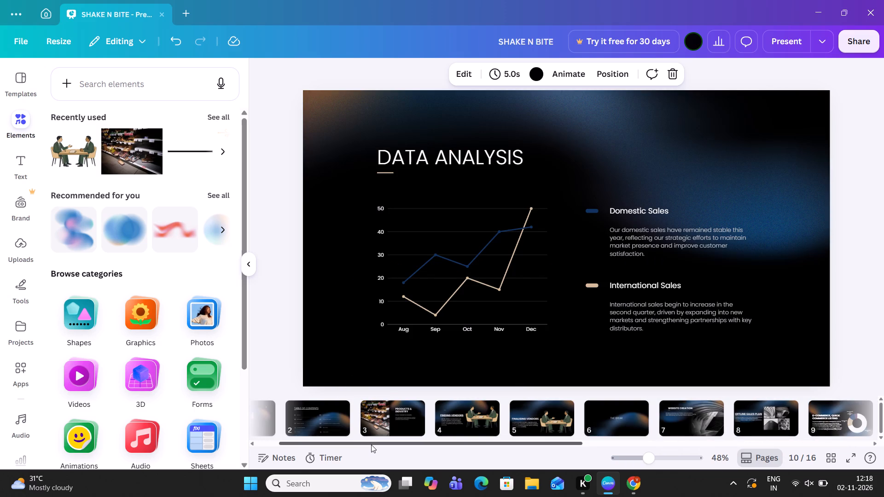
left_click(322, 423)
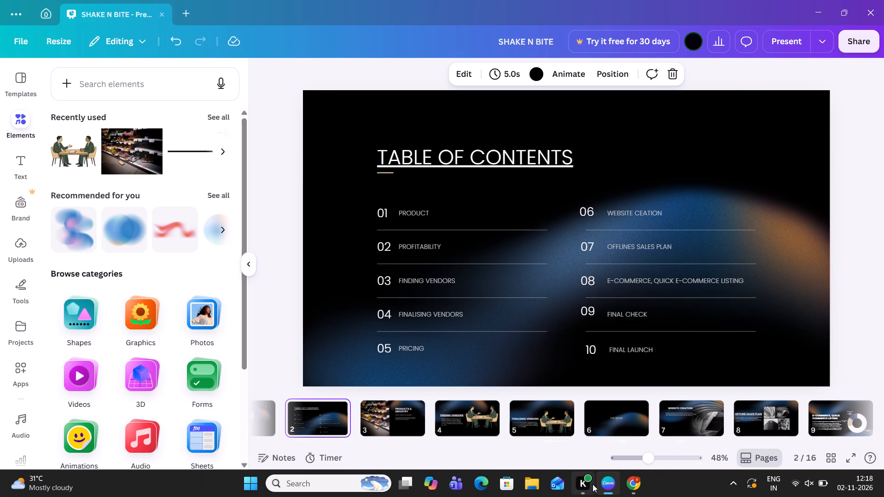
left_click(677, 443)
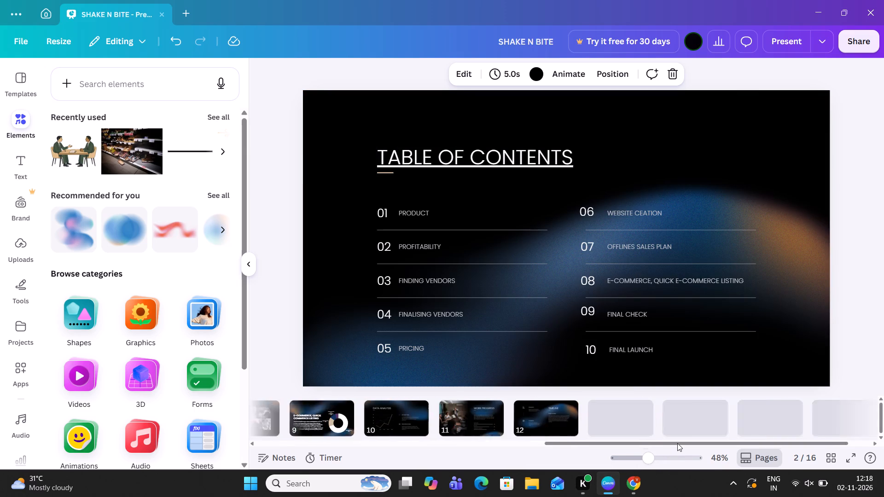
left_click(379, 422)
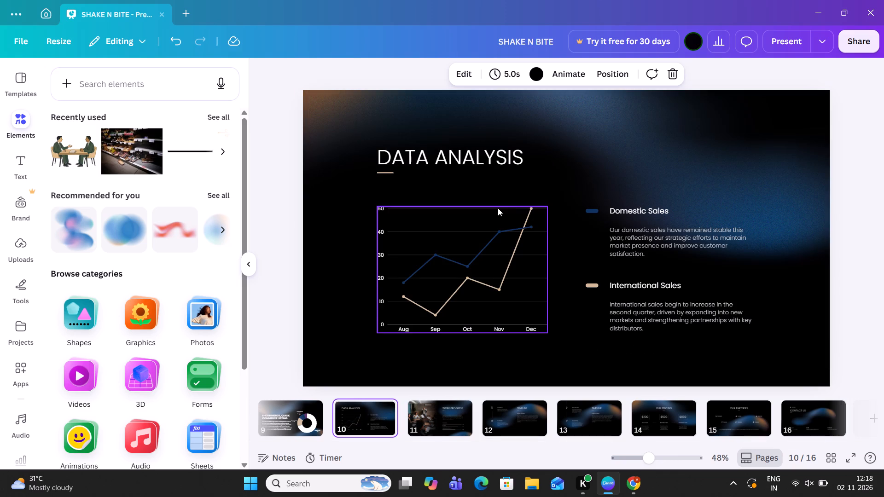
double_click(483, 157)
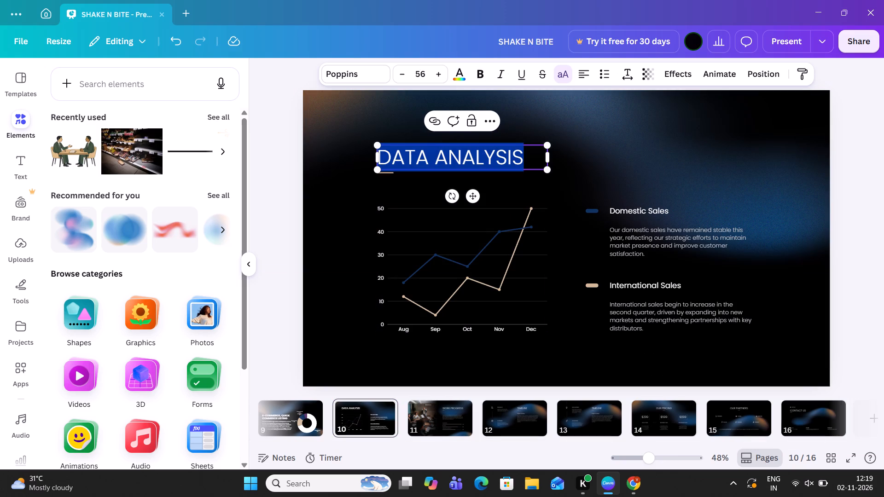
type("Pricing")
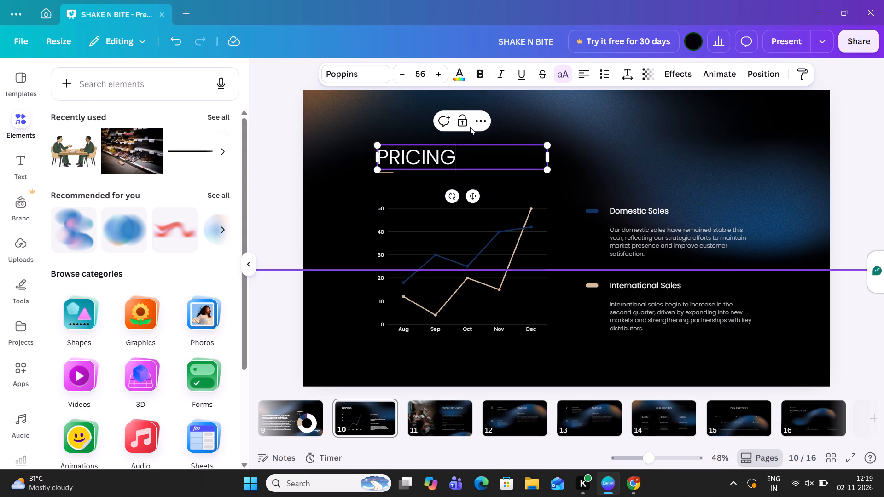
Make slide 10's Pricing heading bold and underlined, and move it slightly down towards its accent line.
double_click(464, 160)
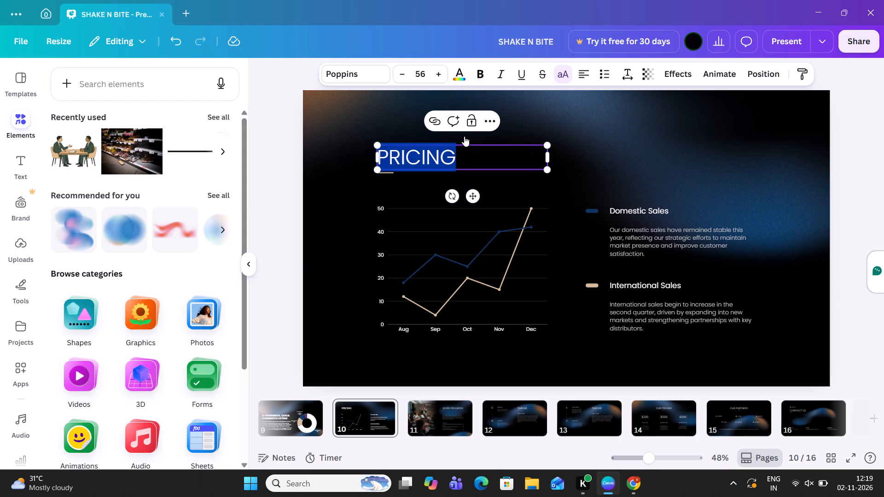
left_click(477, 71)
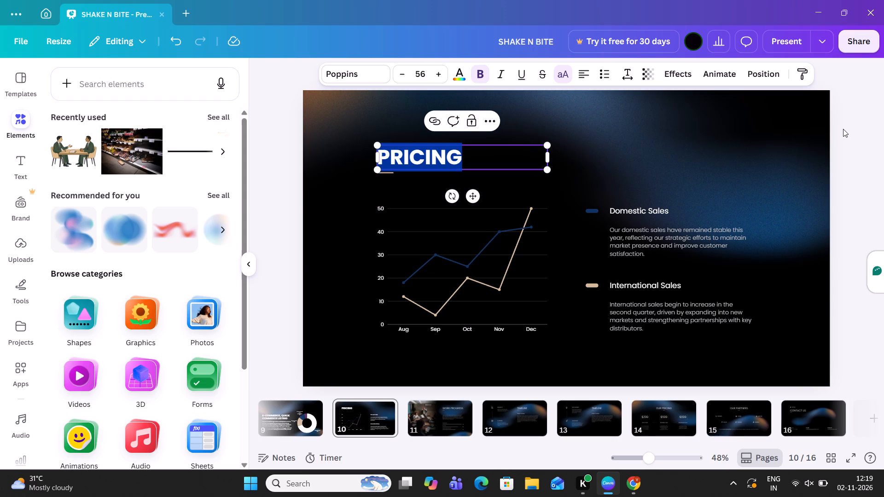
left_click(843, 129)
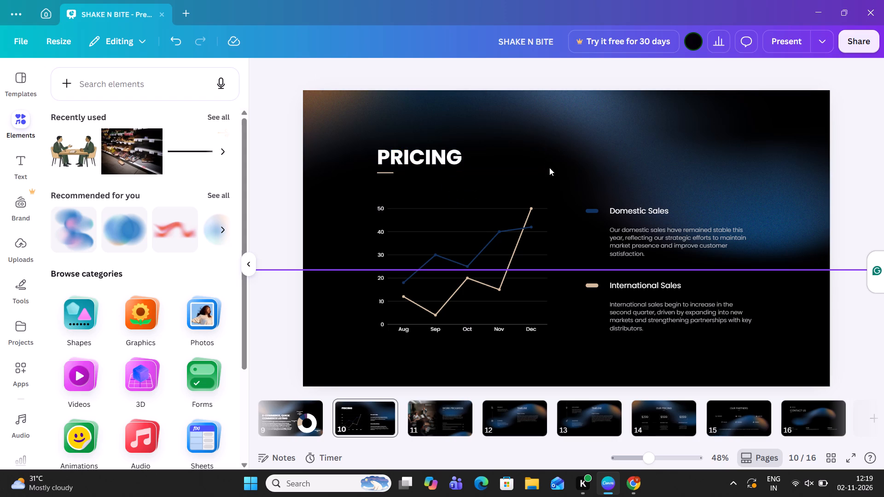
left_click_drag(410, 150, 410, 156)
left_click(289, 168)
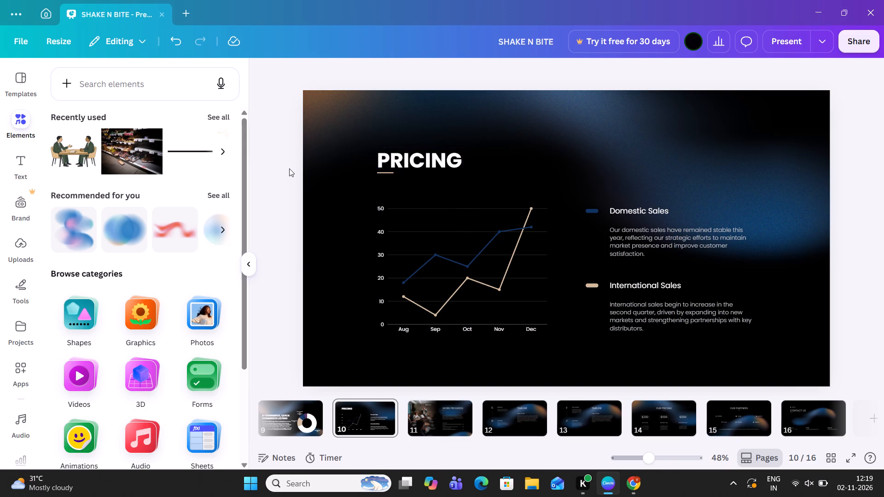
left_click(289, 168)
left_click(428, 157)
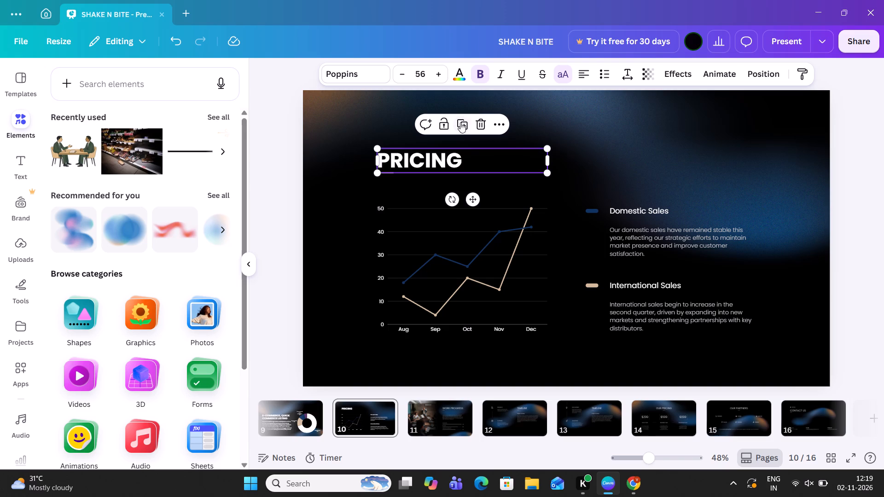
left_click(516, 77)
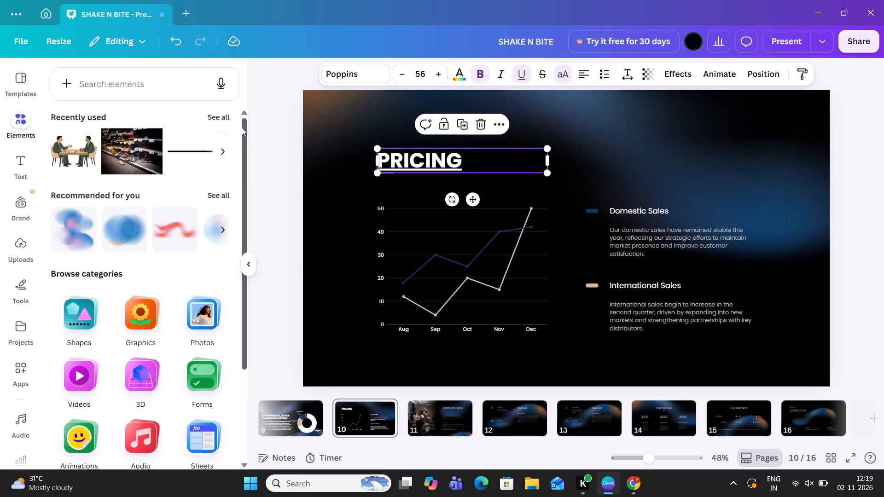
left_click(275, 132)
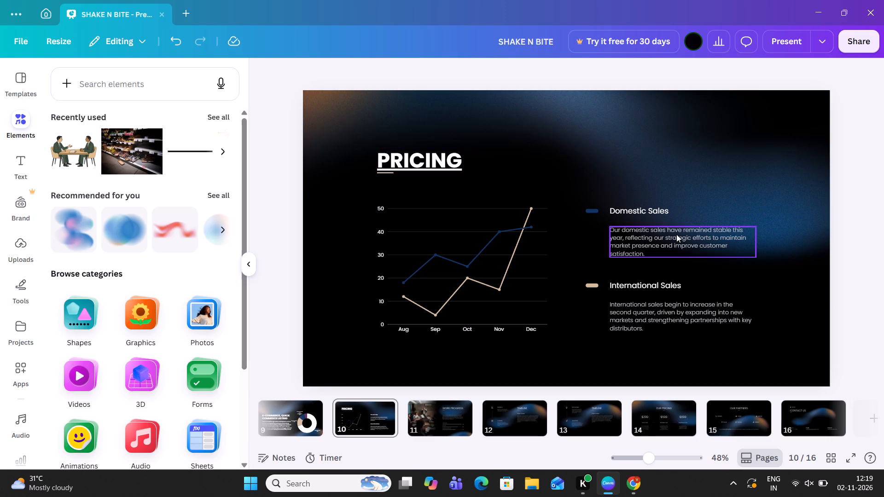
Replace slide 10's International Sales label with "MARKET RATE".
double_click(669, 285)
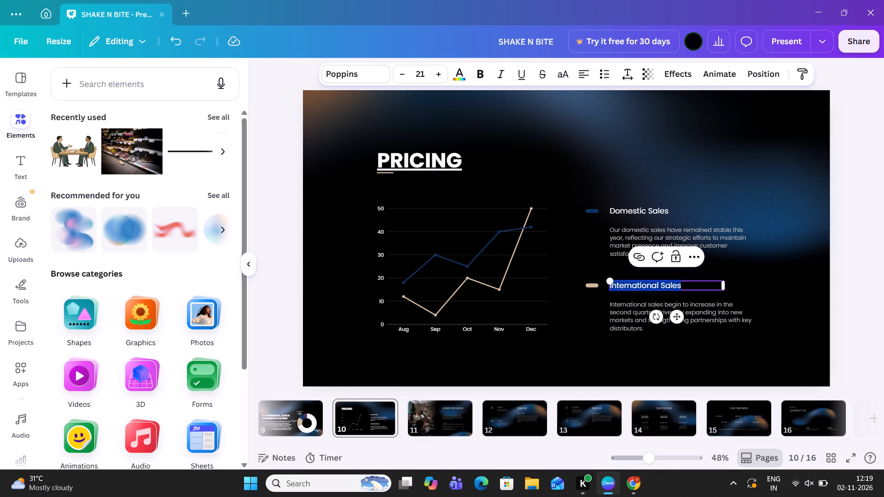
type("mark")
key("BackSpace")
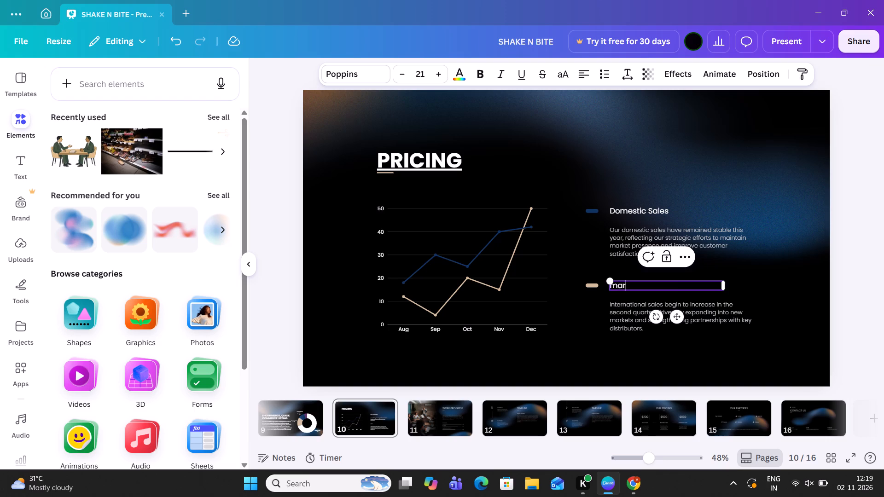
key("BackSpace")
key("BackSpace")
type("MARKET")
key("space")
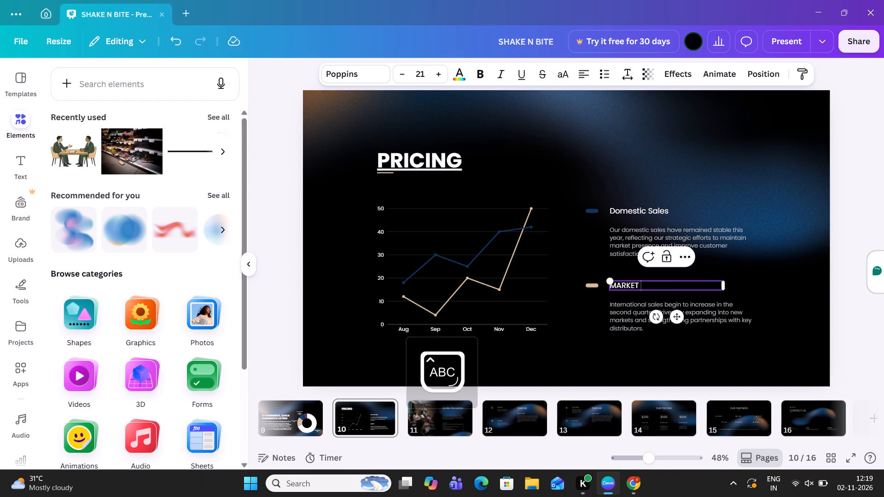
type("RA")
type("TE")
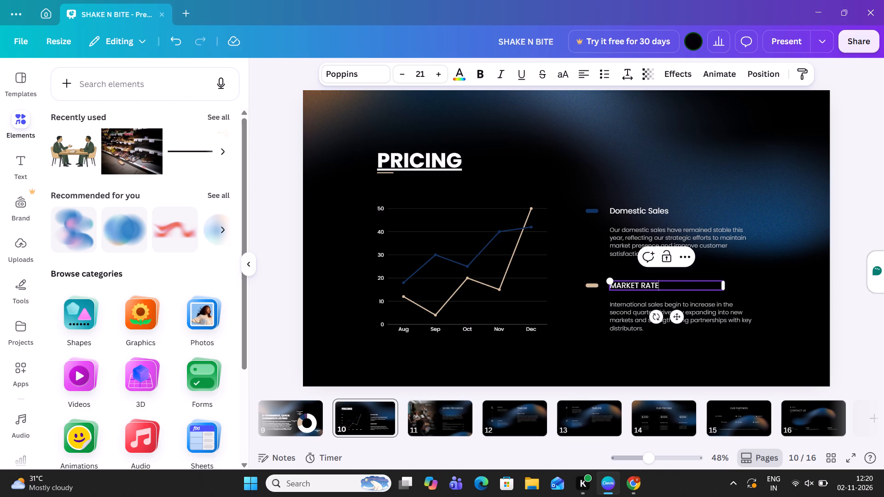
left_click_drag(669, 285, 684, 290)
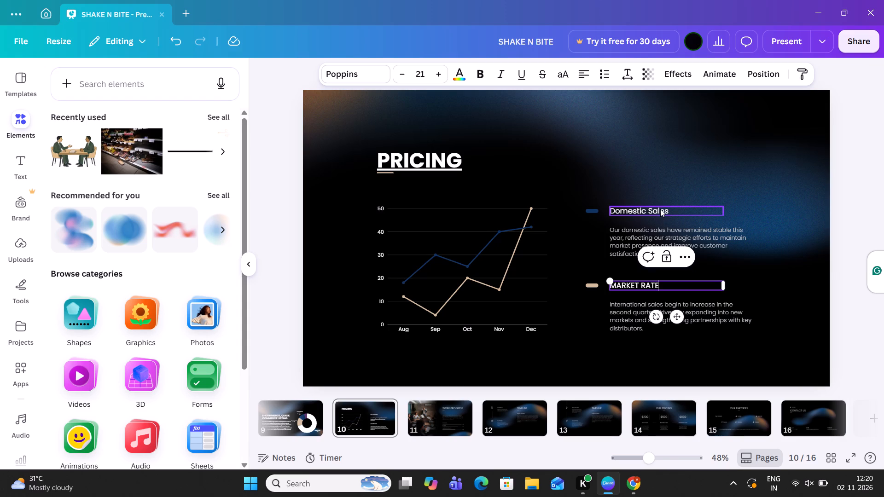
Replace slide 10's Domestic Sales label with "OUR PRICING".
double_click(660, 209)
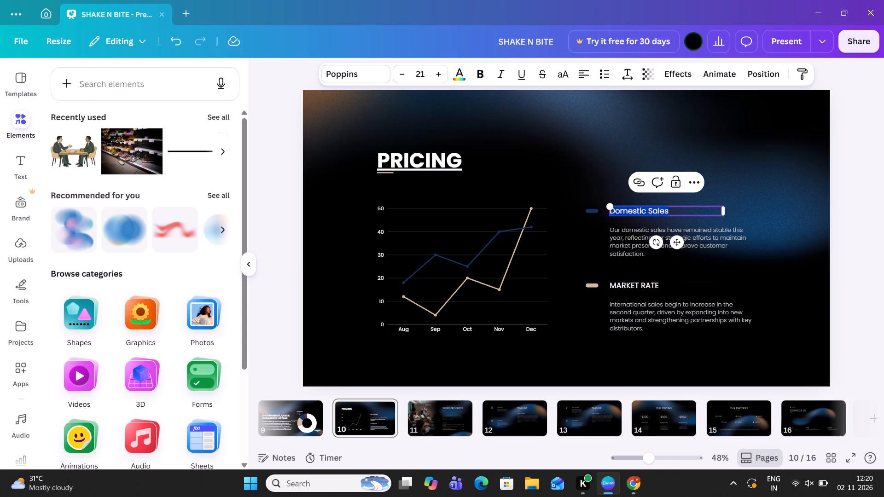
type("OUR PRICING")
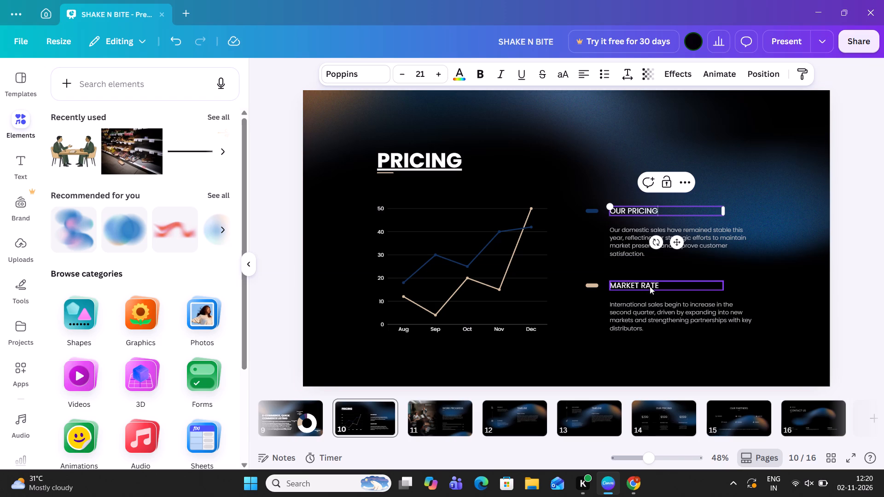
Reword the lower legend label beside the beige marker on slide 10 as "STANDARD MARKET PRICE".
double_click(650, 287)
type("OUR")
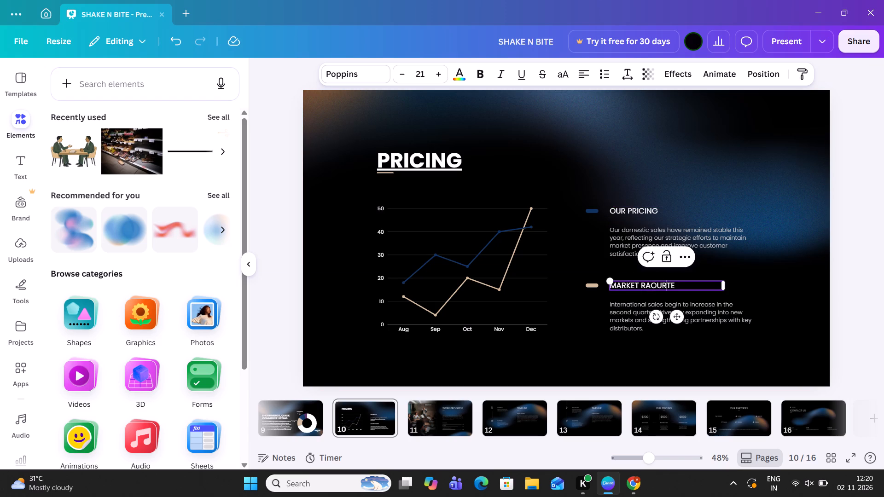
key("space")
key("BackSpace")
key("BackSpace")
key("BackSpace")
key("BackSpace")
key("BackSpace")
key("BackSpace")
key("BackSpace")
key("BackSpace")
key("BackSpace")
key("BackSpace")
key("BackSpace")
key("BackSpace")
key("BackSpace")
key("Right")
key("Right")
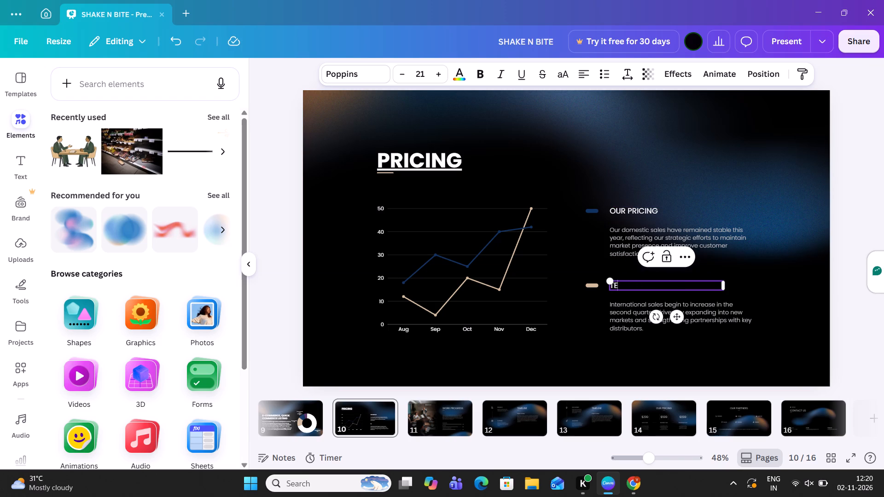
key("BackSpace")
key("BackSpace")
key("BackSpace")
type("MA")
key("BackSpace")
key("BackSpace")
type("ST")
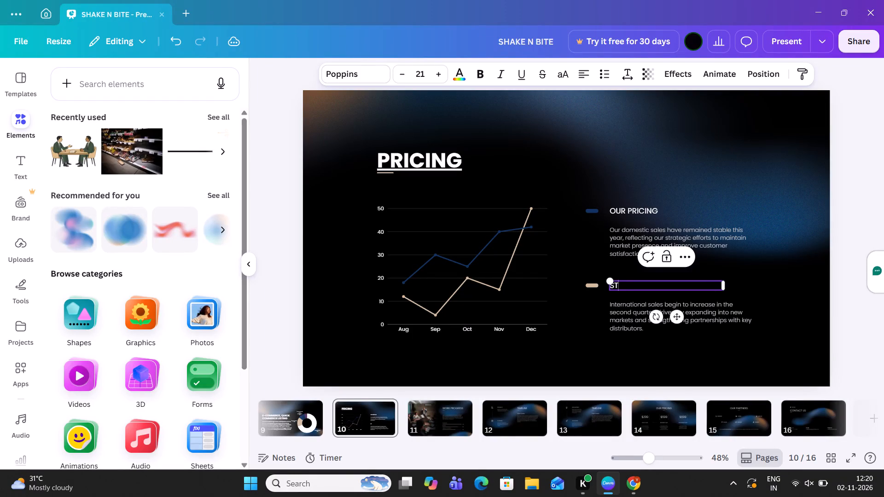
type("ANDARD")
key("space")
type("MARKET")
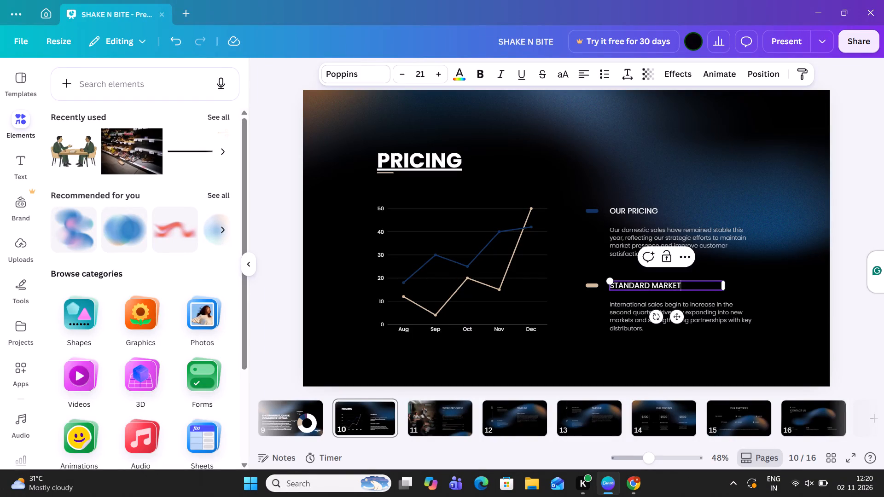
key("space")
type("PRICE")
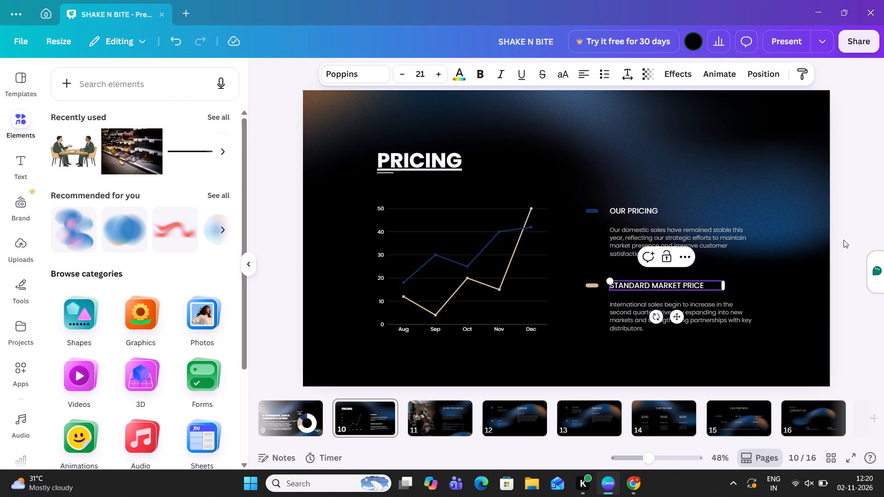
left_click(853, 281)
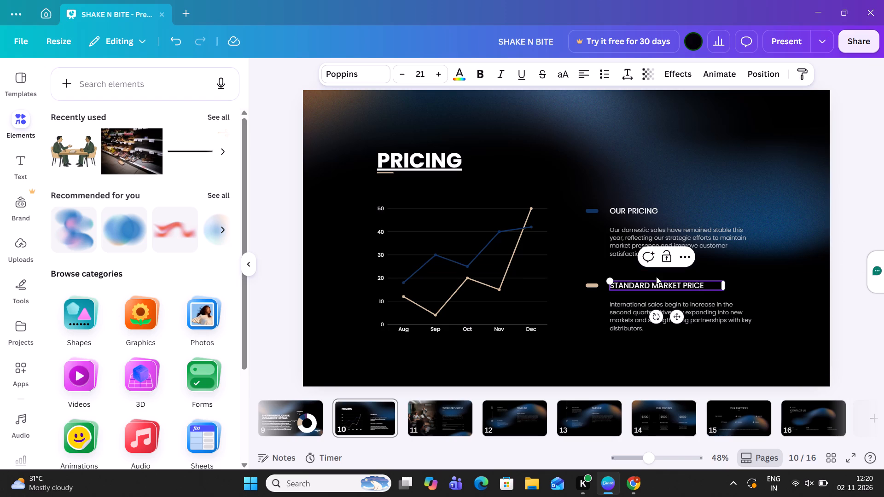
Make slide 10's STANDARD MARKET PRICE and OUR PRICING labels bold.
left_click(656, 283)
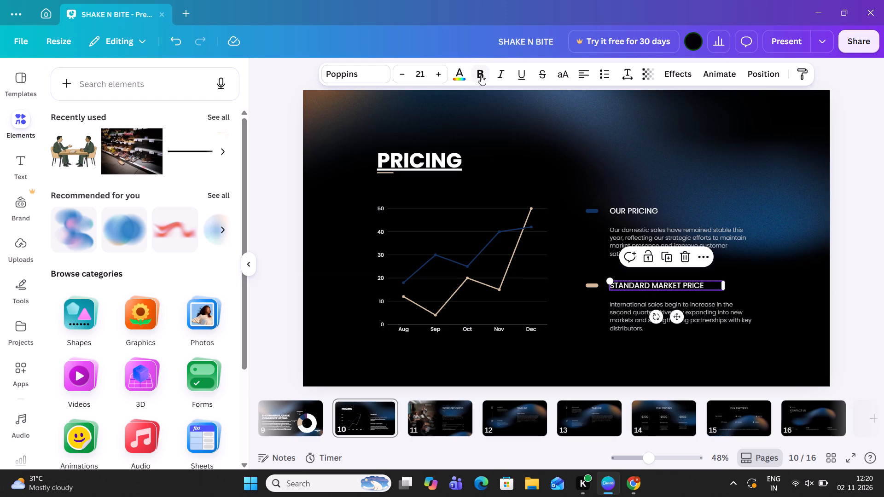
left_click(481, 75)
left_click(634, 208)
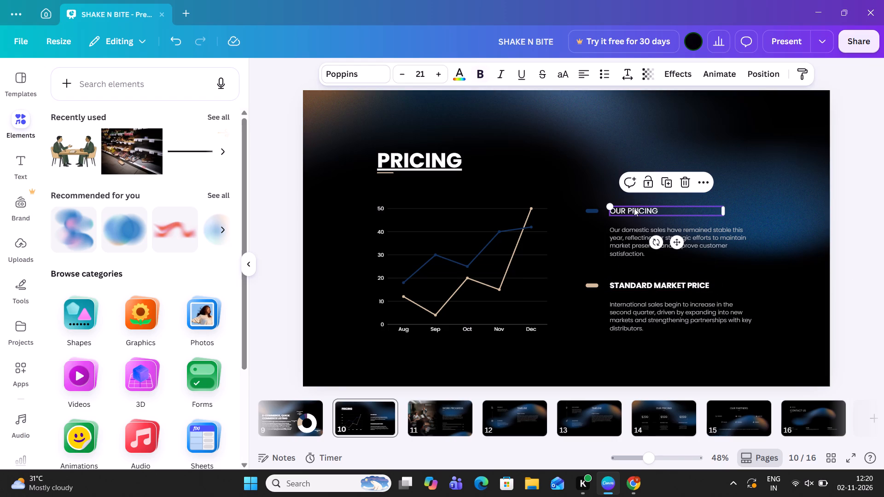
left_click(482, 73)
left_click(869, 170)
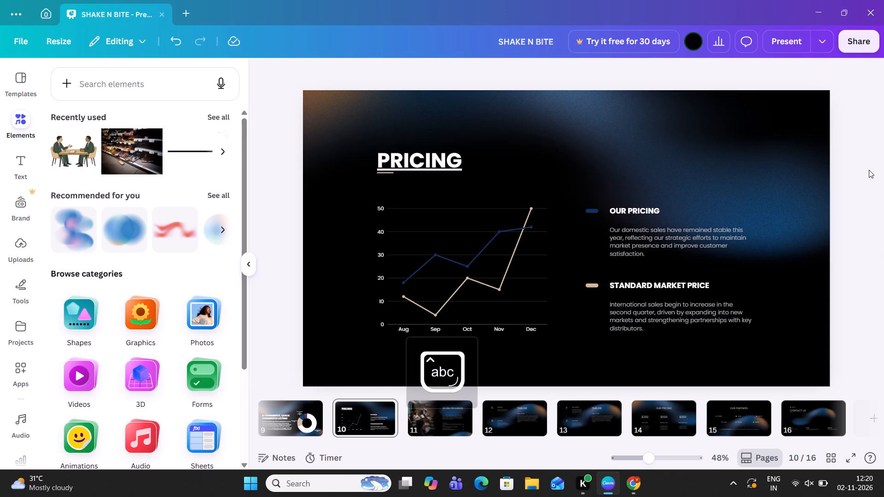
key("alt+Tab")
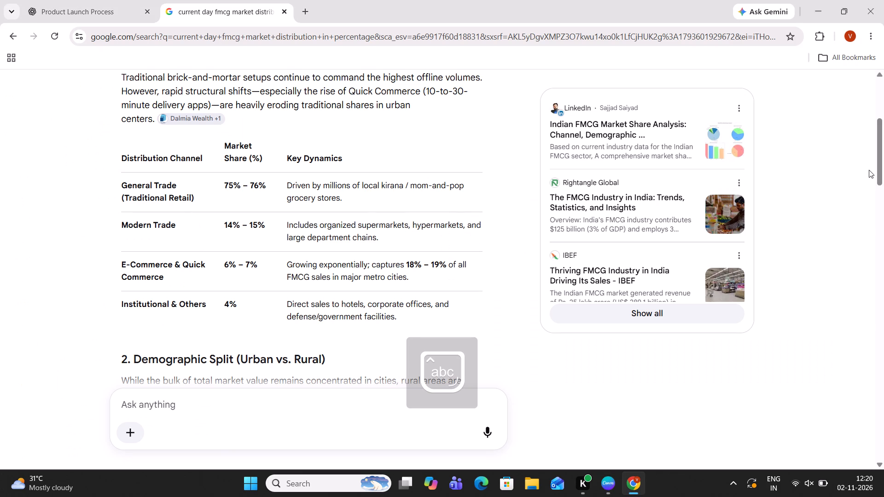
left_click(96, 0)
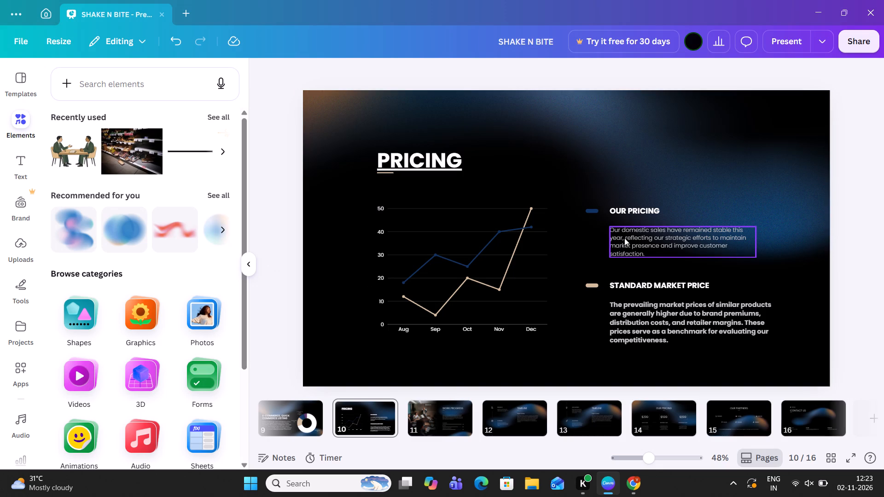
key("ctrl+v")
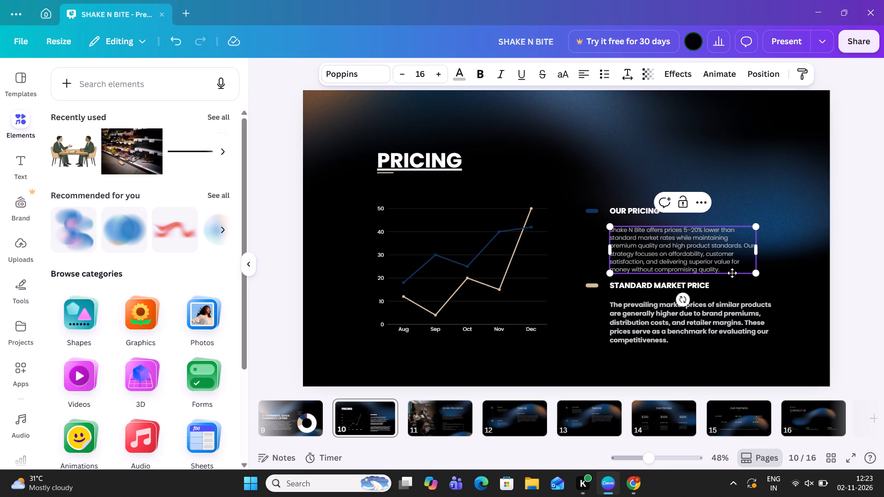
Make the whole description paragraph under OUR PRICING bold.
left_click_drag(727, 266, 675, 254)
left_click_drag(675, 254, 601, 225)
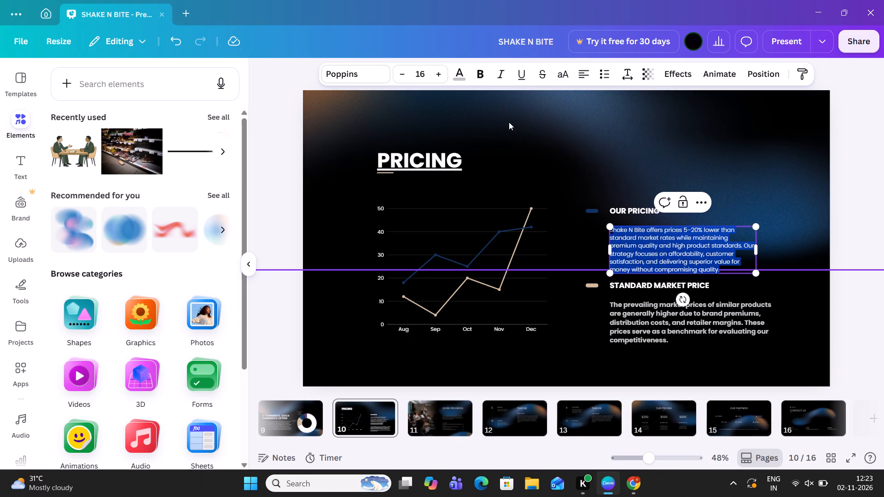
left_click(486, 75)
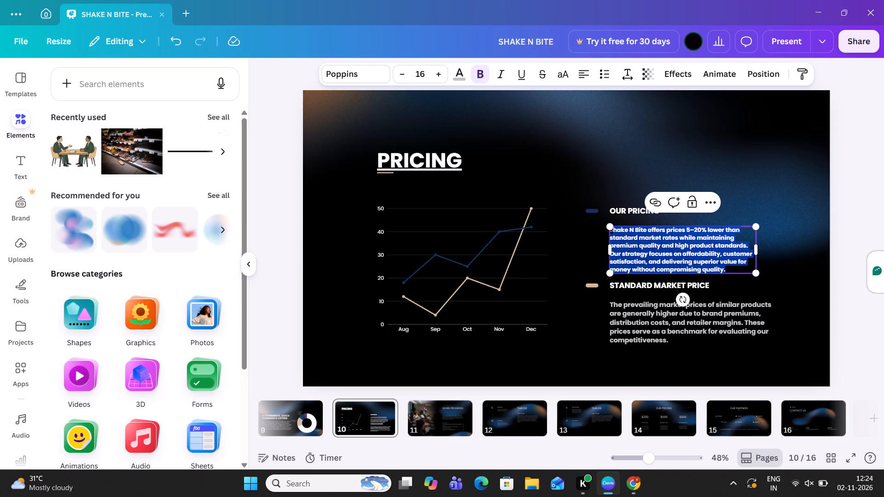
left_click(614, 230)
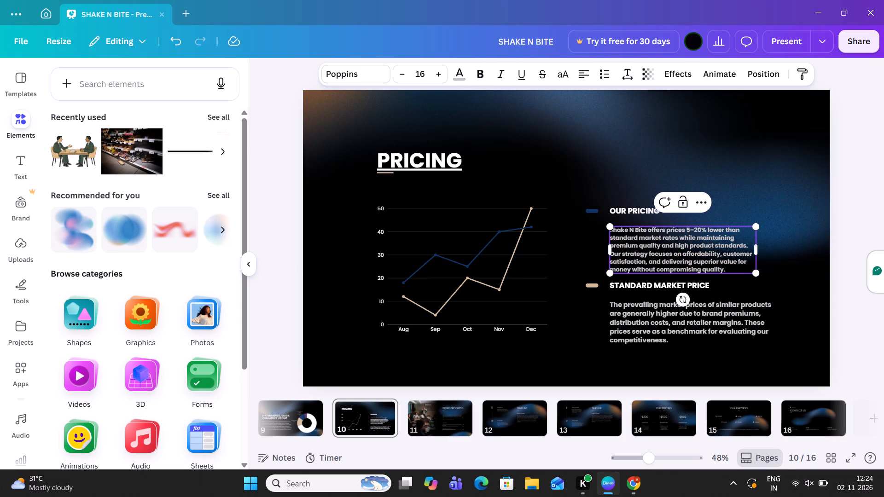
left_click_drag(614, 230, 605, 231)
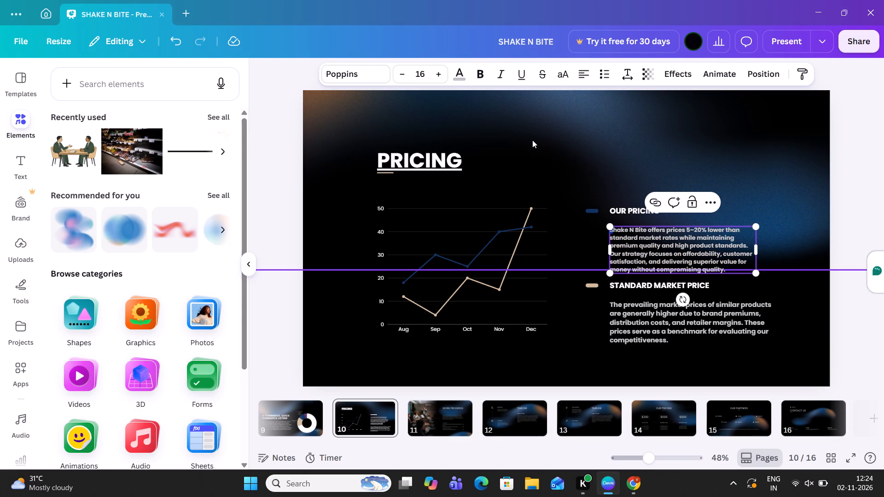
left_click(481, 74)
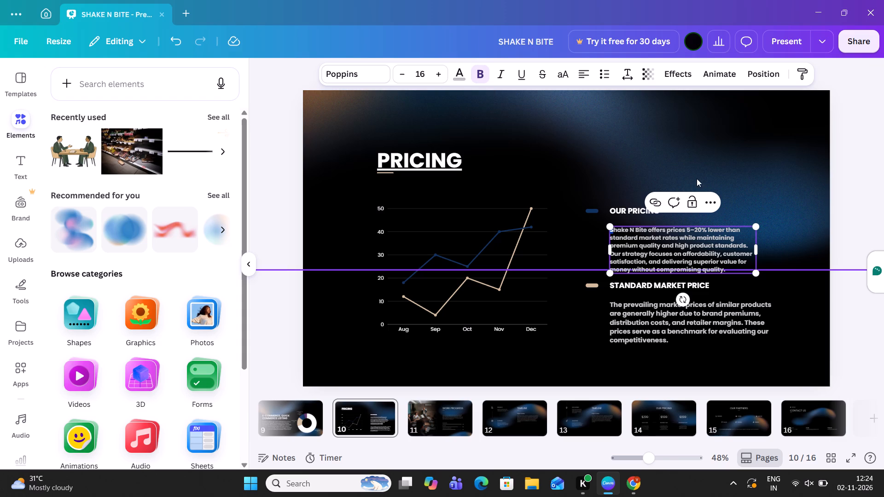
left_click(848, 227)
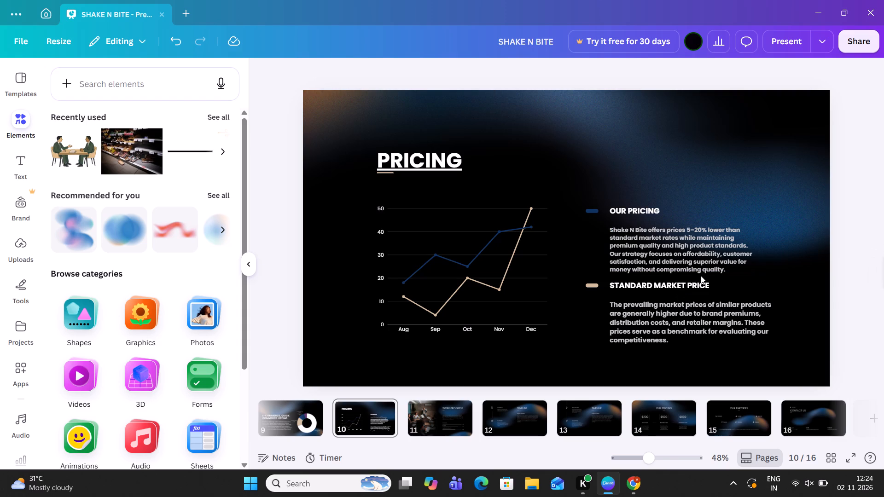
Enlarge the OUR PRICING description's text box proportionally upward to a font size of about 17.9.
left_click(699, 261)
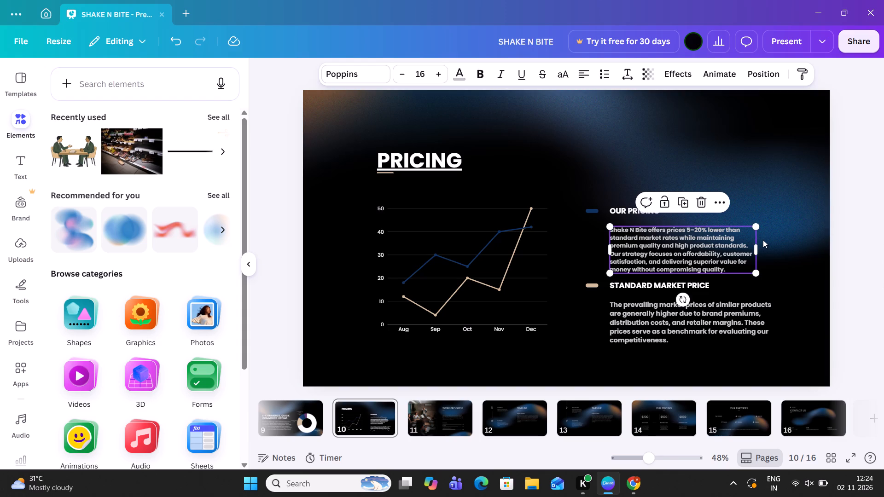
left_click_drag(758, 227, 770, 225)
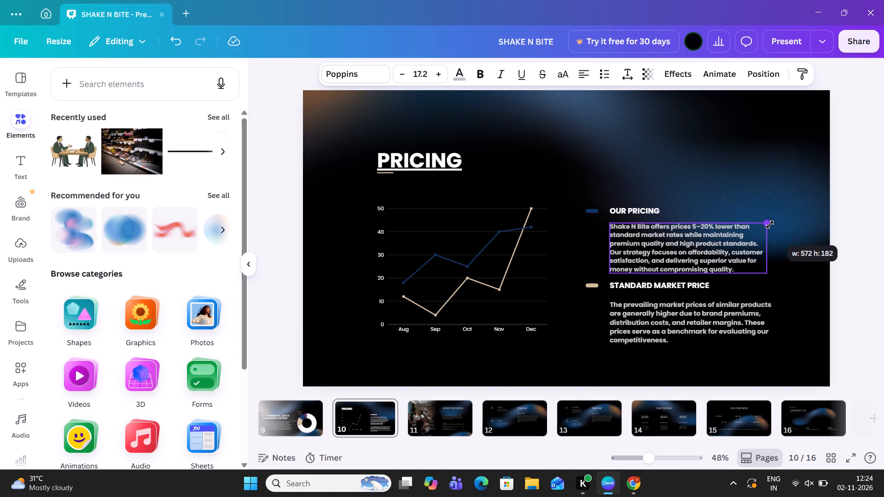
left_click_drag(770, 225, 774, 224)
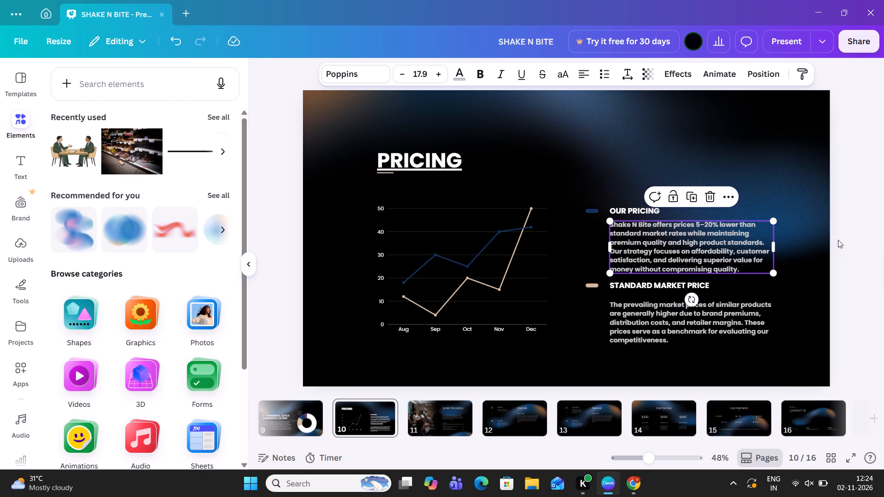
left_click(841, 240)
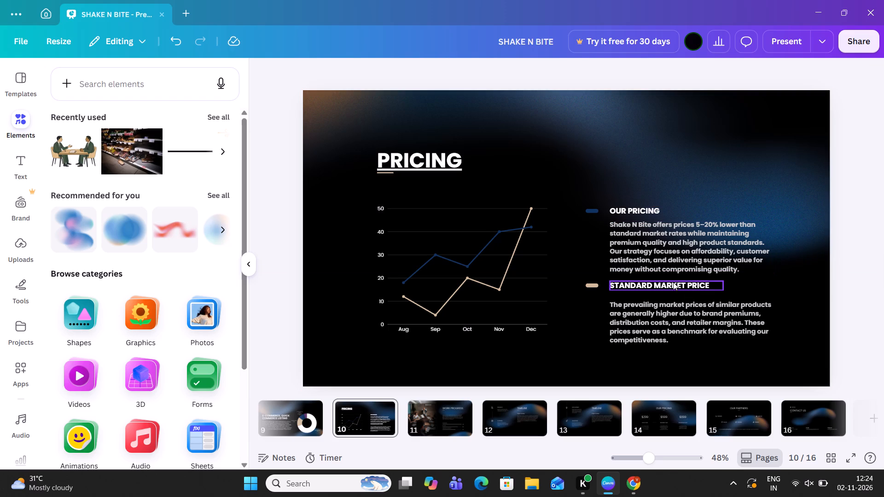
Underline the STANDARD MARKET PRICE and OUR PRICING headings on slide 10.
left_click(673, 282)
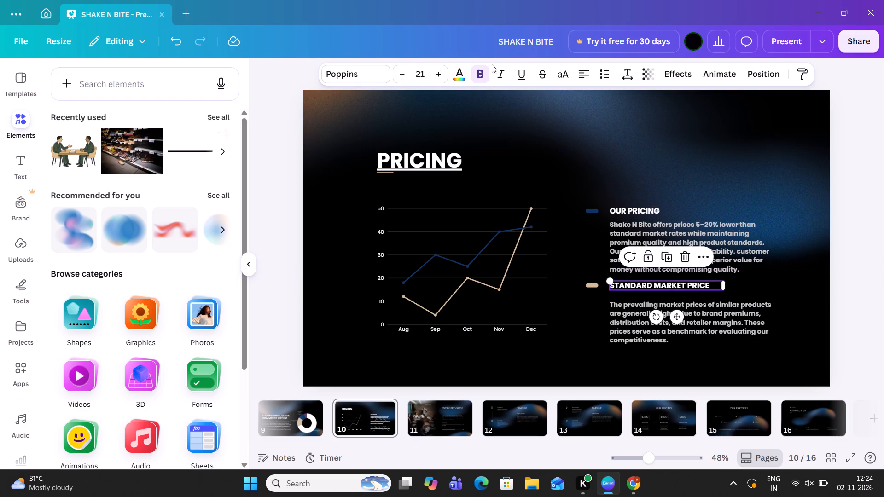
left_click(524, 72)
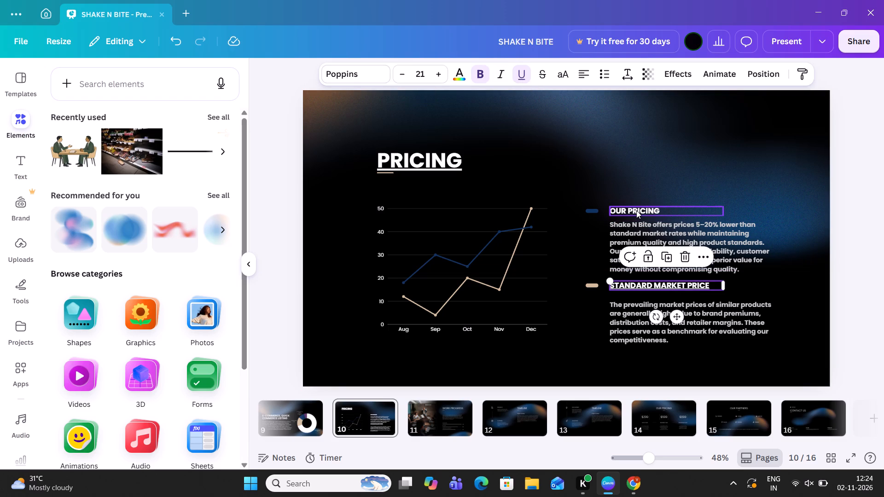
left_click(636, 211)
left_click(522, 73)
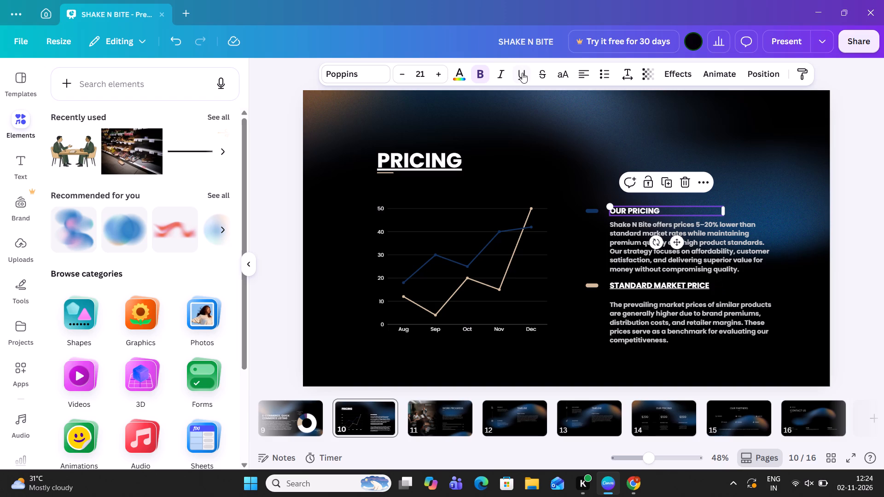
left_click(861, 138)
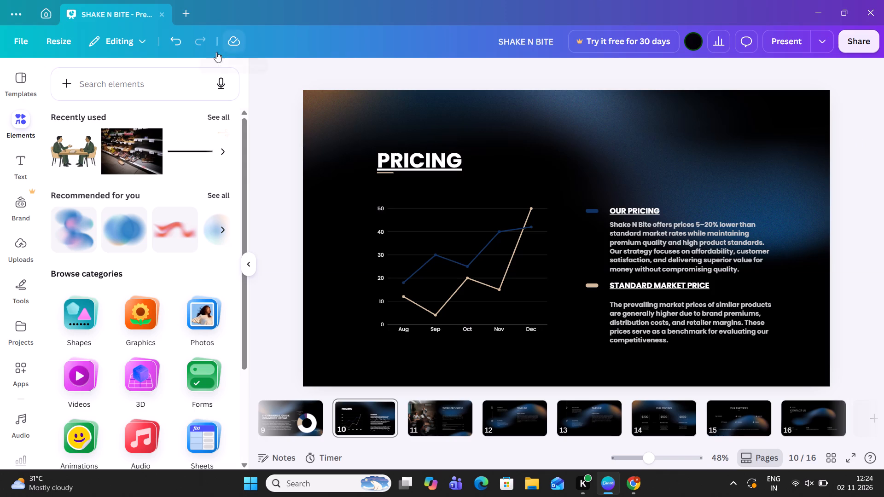
Open the PRICING line chart's data for editing and clear the Series 3 value in the Oct row.
left_click(35, 115)
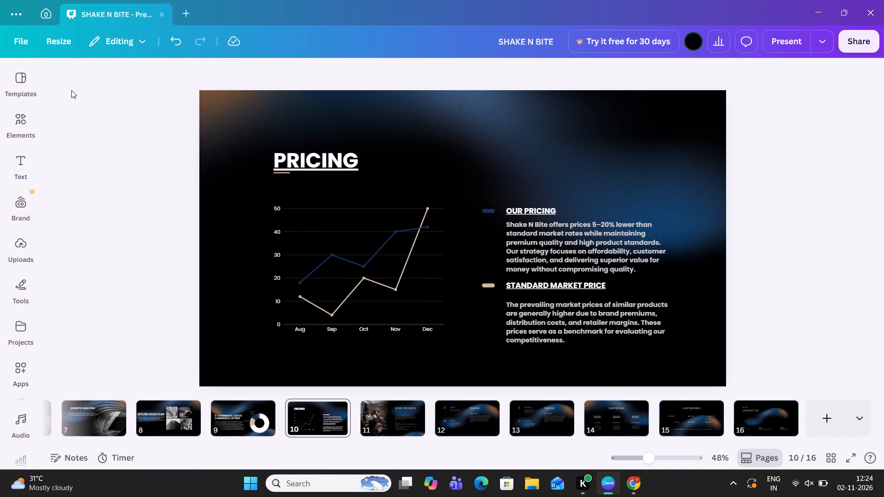
left_click(335, 324)
left_click(343, 280)
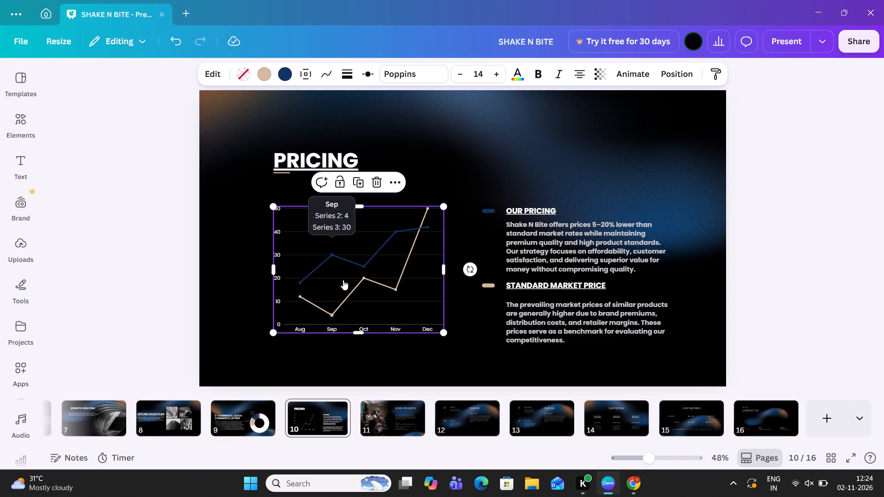
double_click(332, 228)
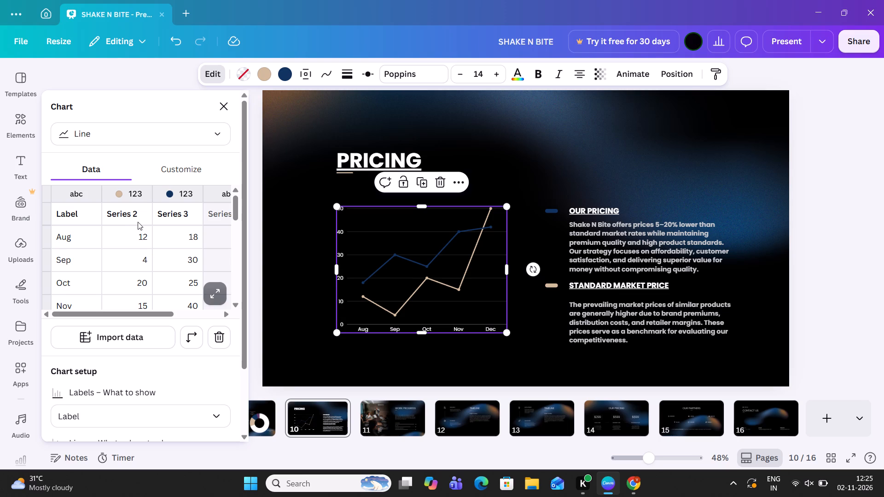
double_click(128, 190)
left_click(136, 191)
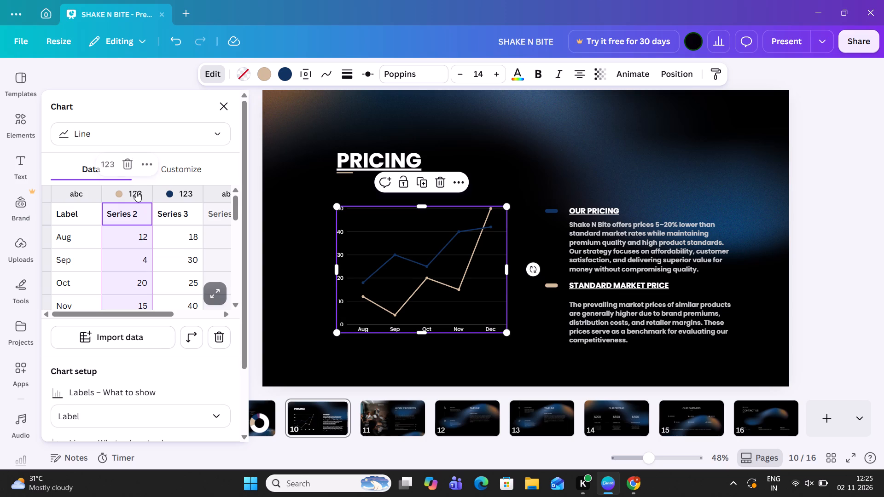
left_click(143, 192)
double_click(185, 236)
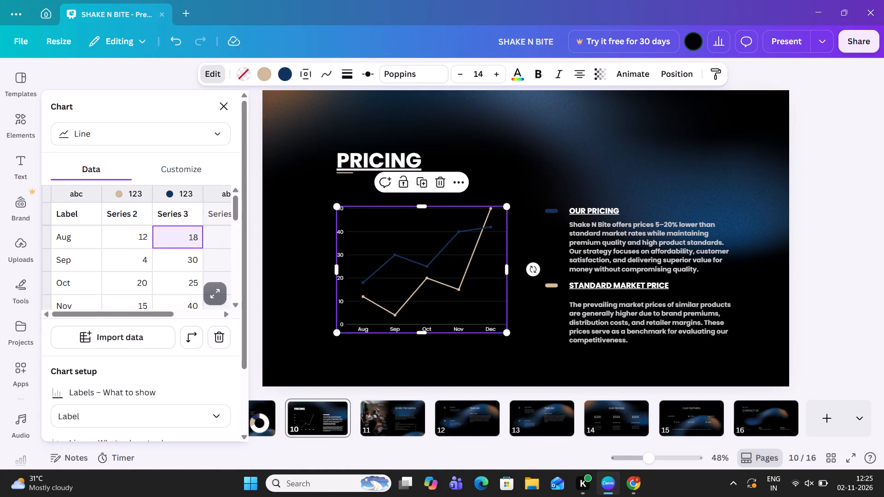
double_click(197, 279)
key("BackSpace")
key("BackSpace")
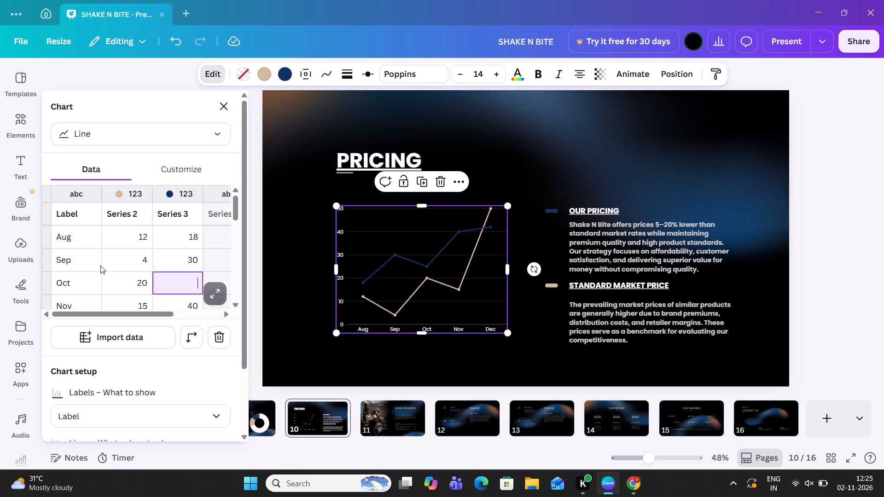
Replace the chart's Aug, Sep and Oct row labels with Price Hike.
double_click(77, 240)
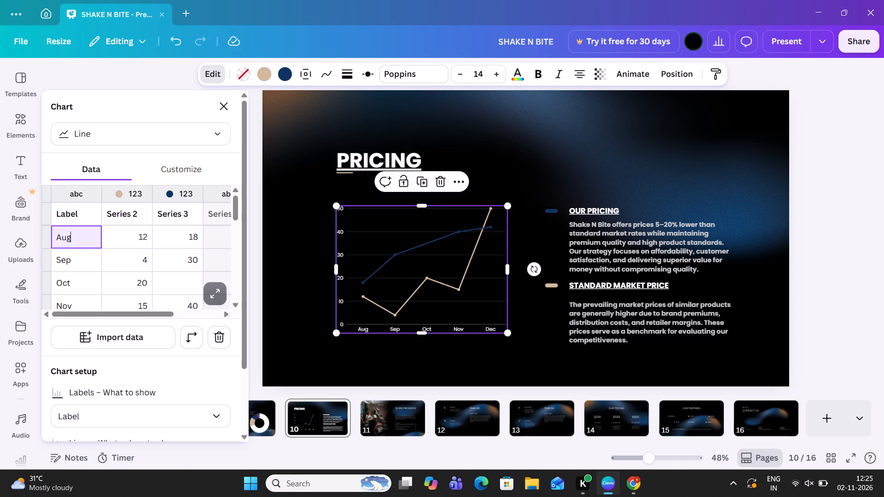
key("BackSpace")
key("BackSpace")
key("BackSpace")
type("Price Hike")
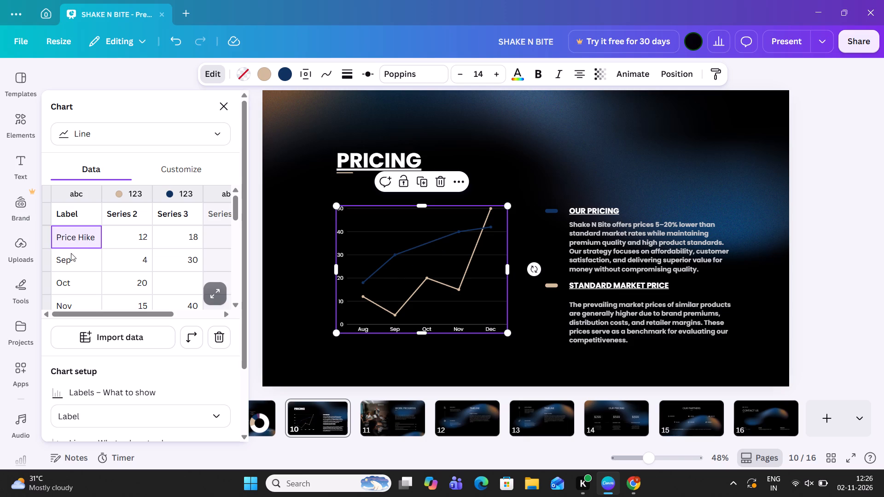
double_click(70, 255)
key("BackSpace")
key("BackSpace")
key("BackSpace")
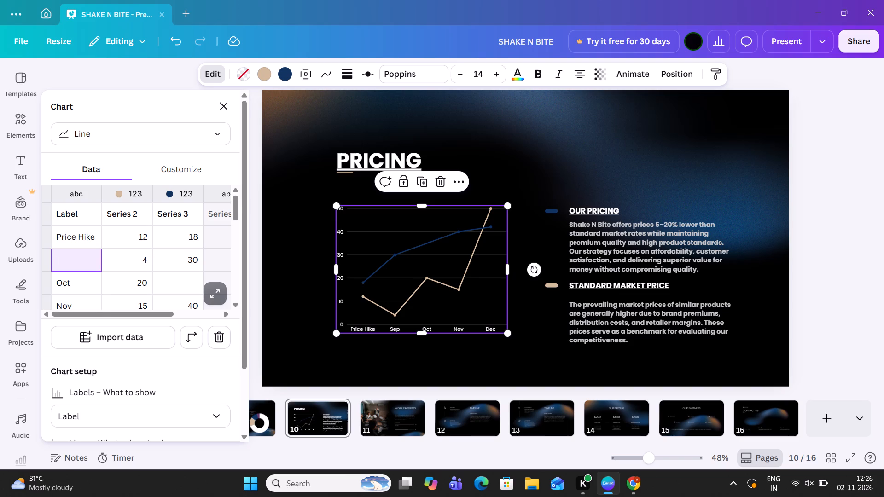
type("Prik")
key("BackSpace")
type("ce Hike")
double_click(85, 282)
key("BackSpace")
key("BackSpace")
key("BackSpace")
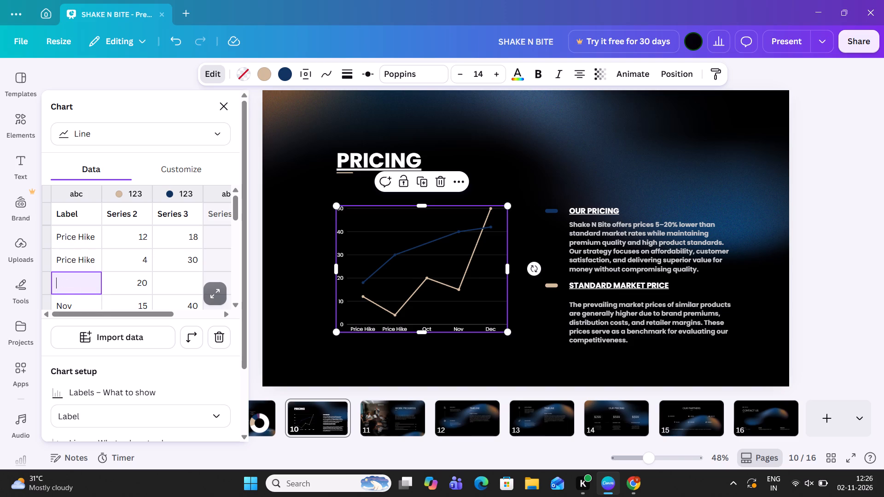
type("Price Hike")
Rename the chart's Nov row label as Price Hike IV.
double_click(82, 301)
key("BackSpace")
key("BackSpace")
key("BackSpace")
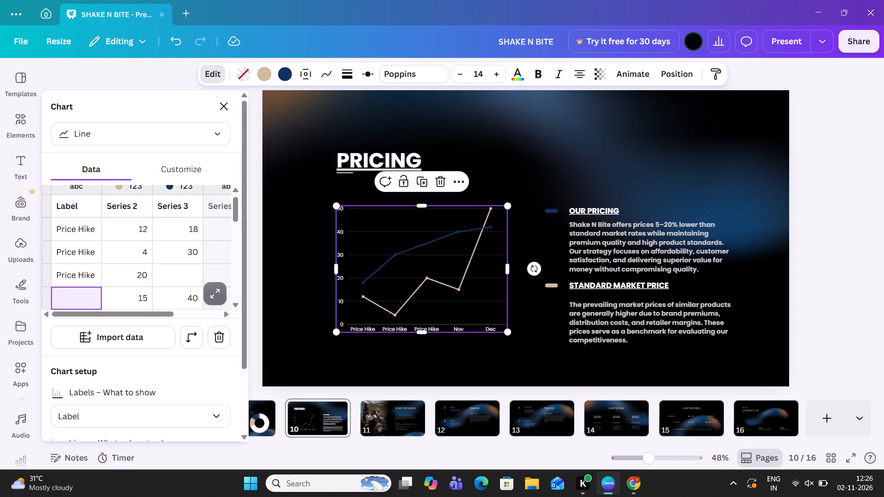
type("Price Hike iV")
key("BackSpace")
key("BackSpace")
type("IV")
Number the three plain Price Hike row labels as Price Hike I, Price Hike II and Price Hike III.
double_click(100, 275)
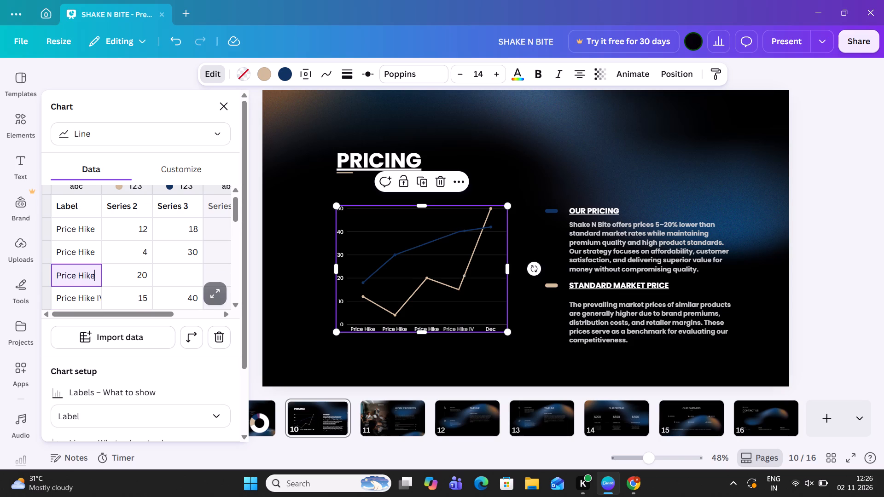
key("space")
type("III")
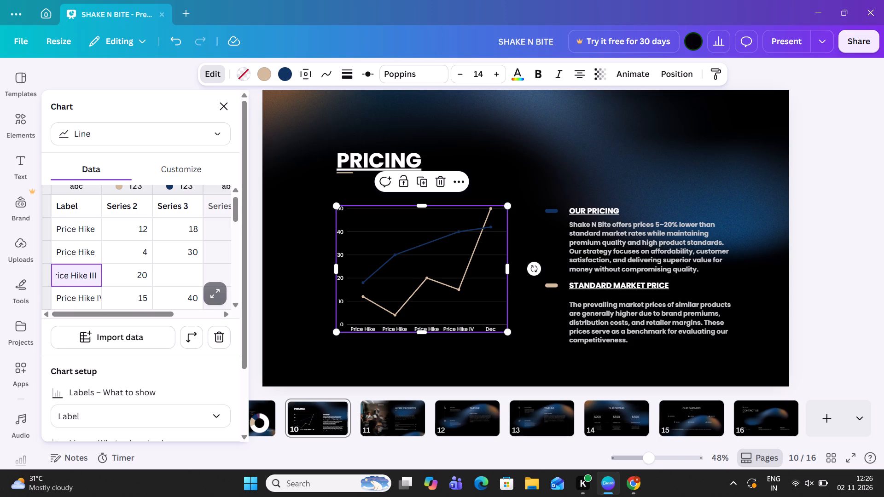
double_click(98, 249)
key("space")
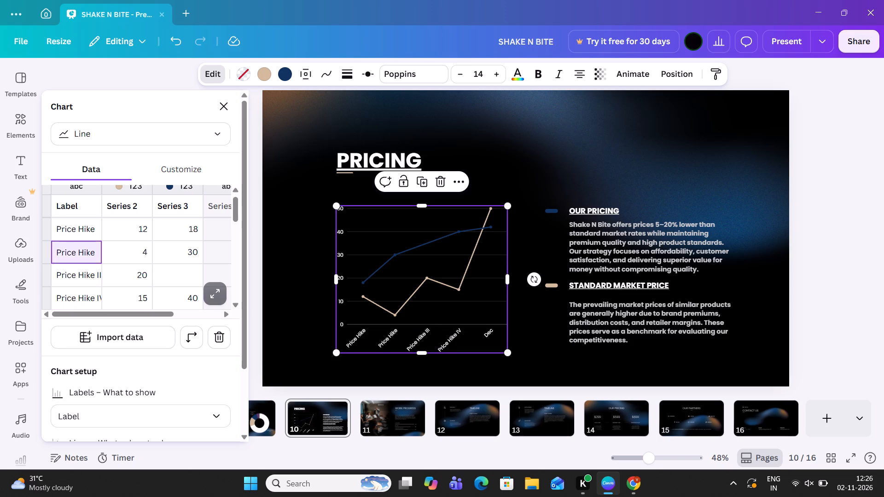
type("II")
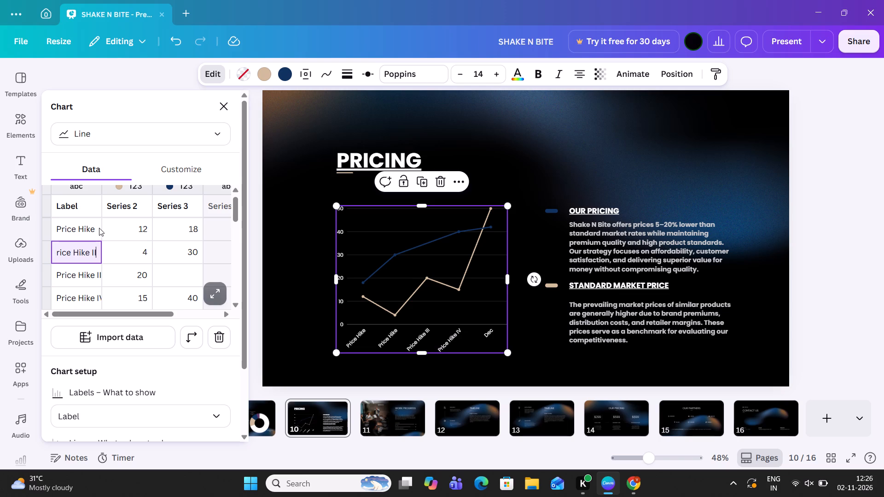
double_click(99, 228)
key("space")
type("I")
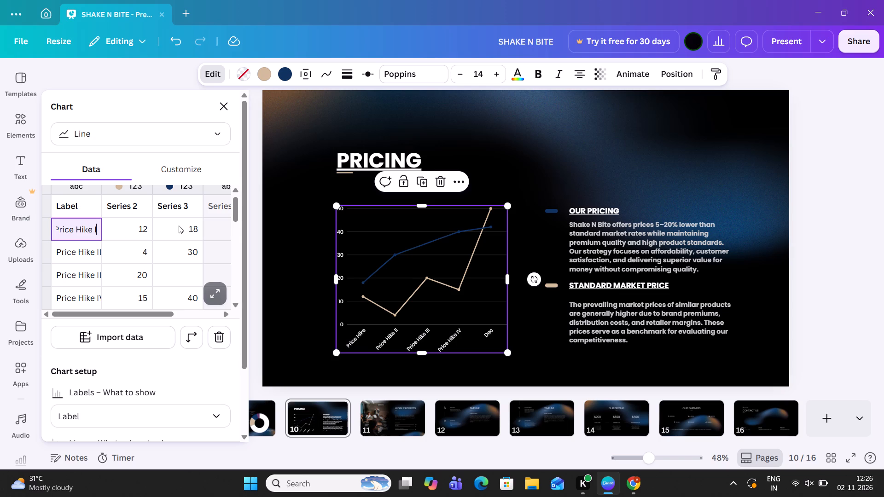
Set the line chart's Series 2 values to 30 for Price Hike I, 60 for Price Hike II and 110 for Price Hike III.
double_click(148, 228)
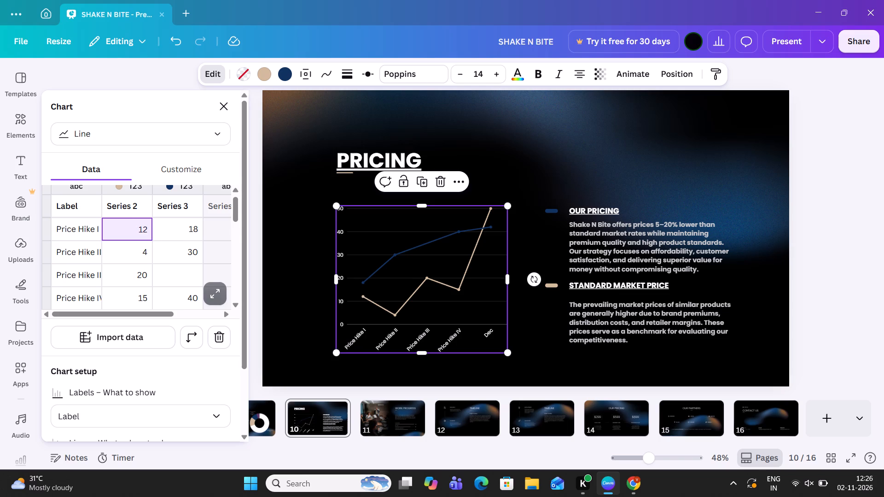
key("BackSpace")
key("BackSpace")
type("30")
double_click(147, 251)
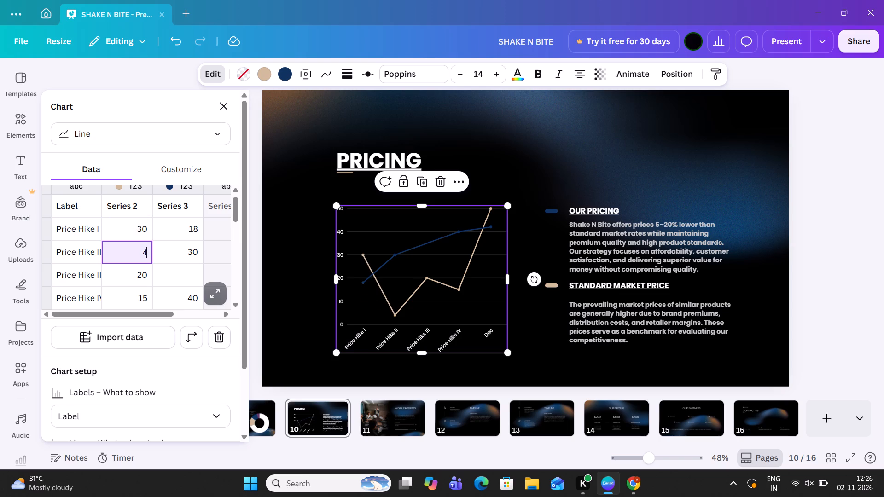
key("BackSpace")
key("BackSpace")
type("60")
double_click(146, 273)
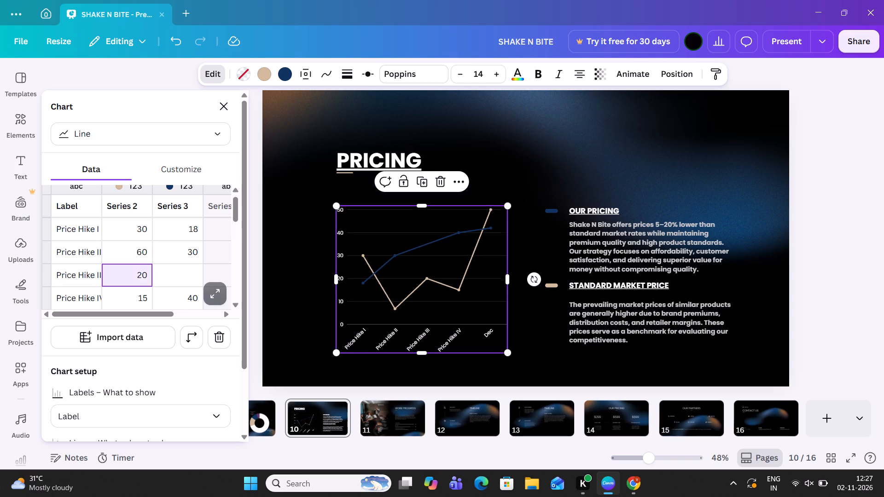
key("BackSpace")
key("BackSpace")
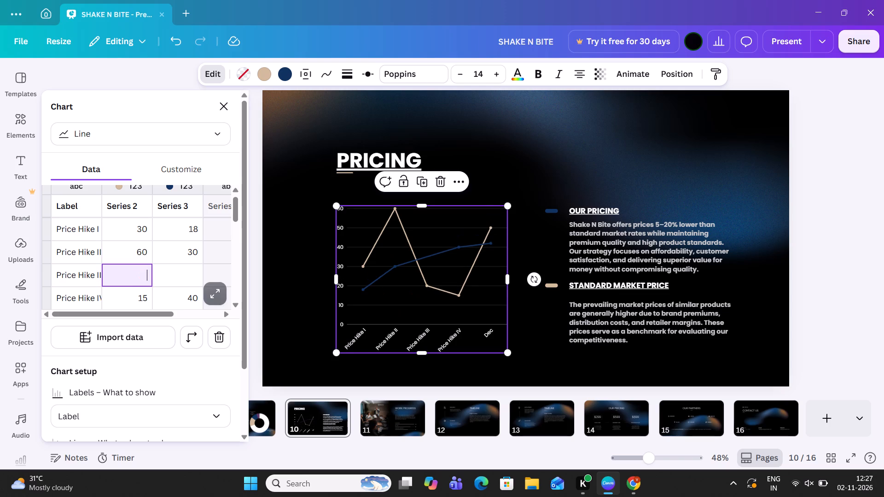
key("1")
type("10")
Set the line chart's Series 2 value for Price Hike IV to 120.
double_click(149, 297)
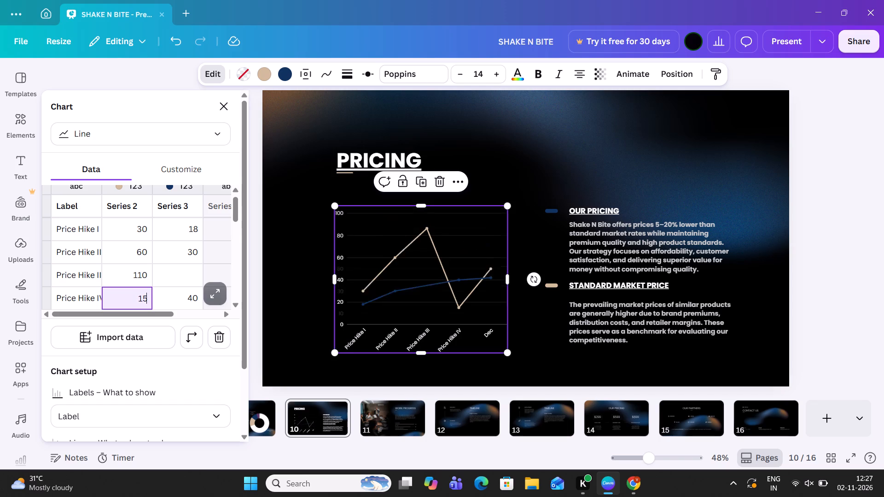
key("BackSpace")
key("BackSpace")
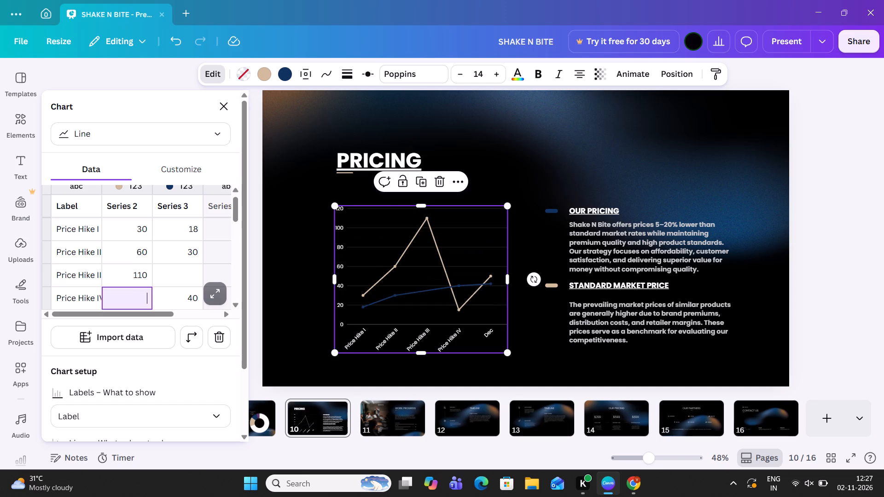
key("2")
type("75")
key("BackSpace")
key("BackSpace")
key("BackSpace")
key("1")
type("20")
key("Return")
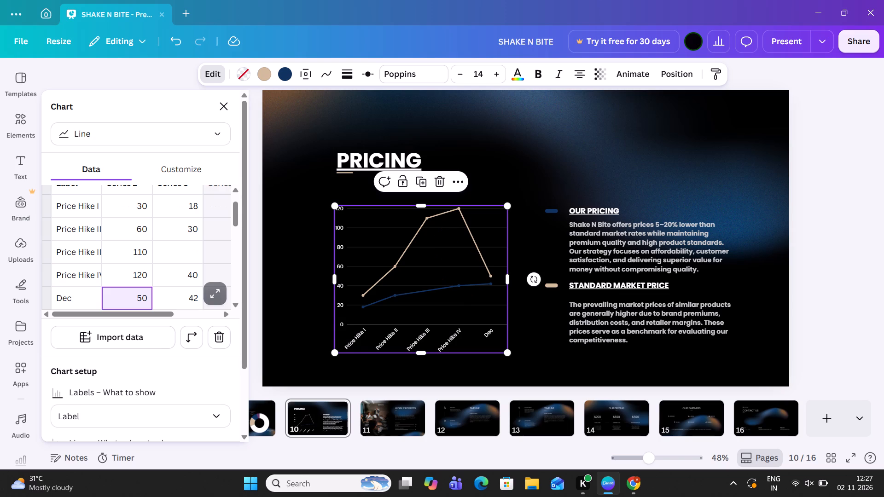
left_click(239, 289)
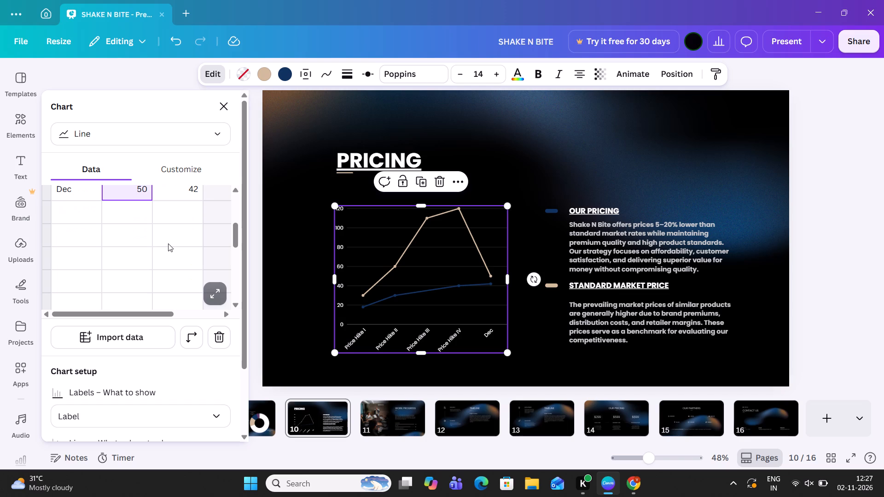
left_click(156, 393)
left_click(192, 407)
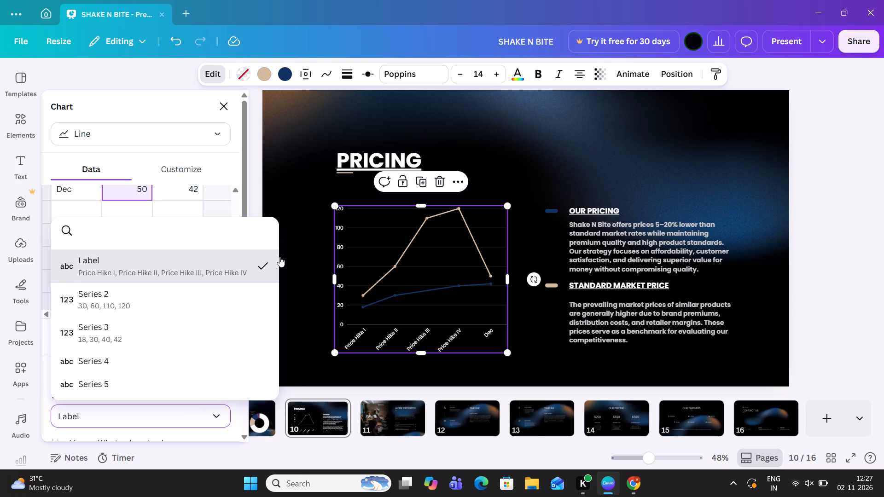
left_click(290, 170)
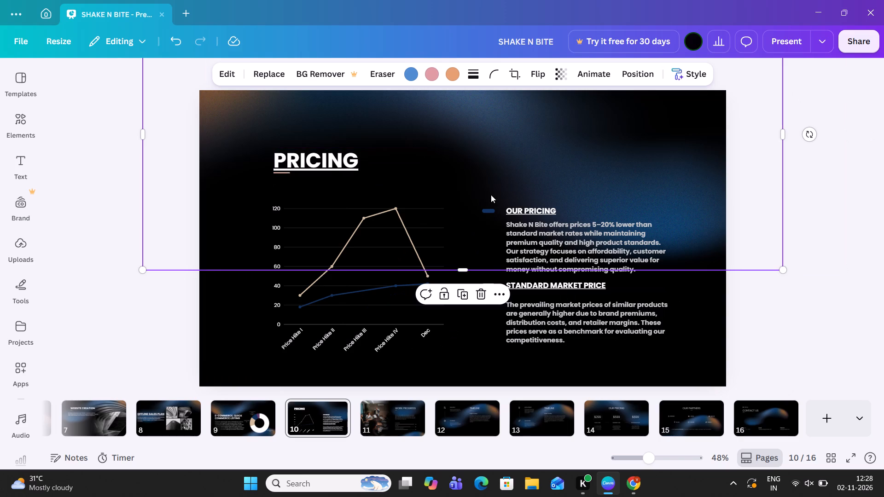
Move the line chart slightly up and to the left, closer to the PRICING heading.
left_click(430, 276)
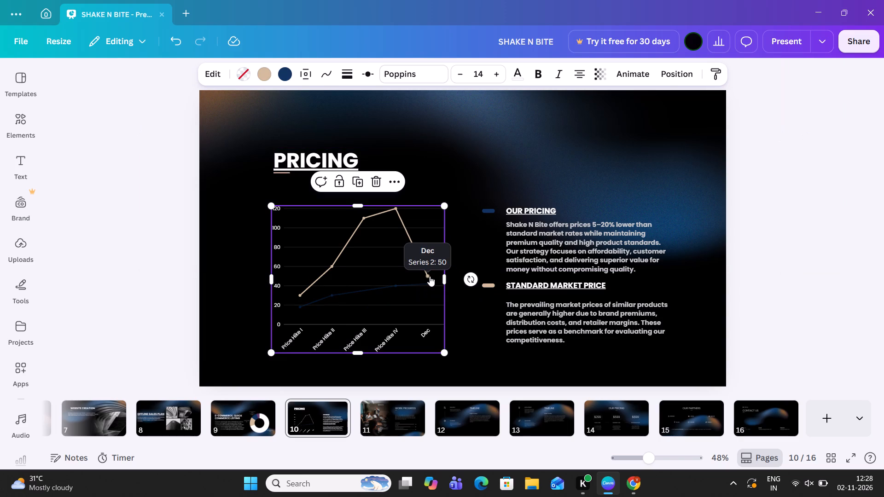
left_click_drag(430, 276, 429, 276)
left_click_drag(429, 276, 423, 257)
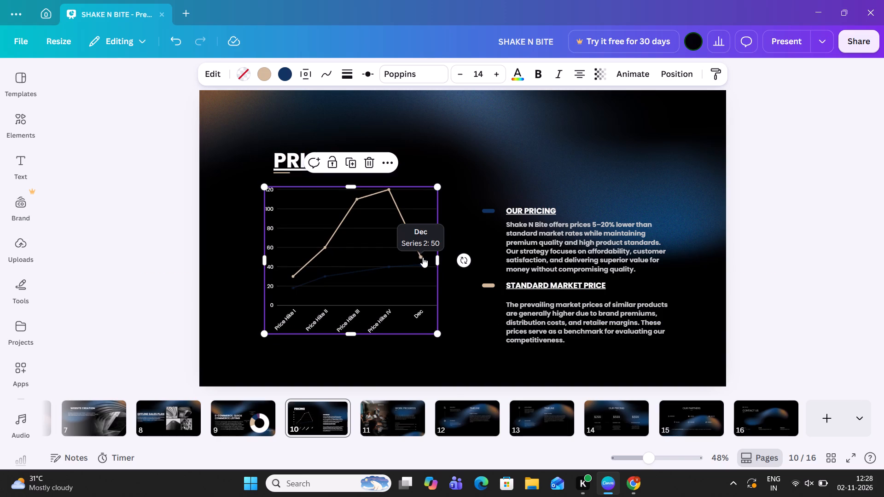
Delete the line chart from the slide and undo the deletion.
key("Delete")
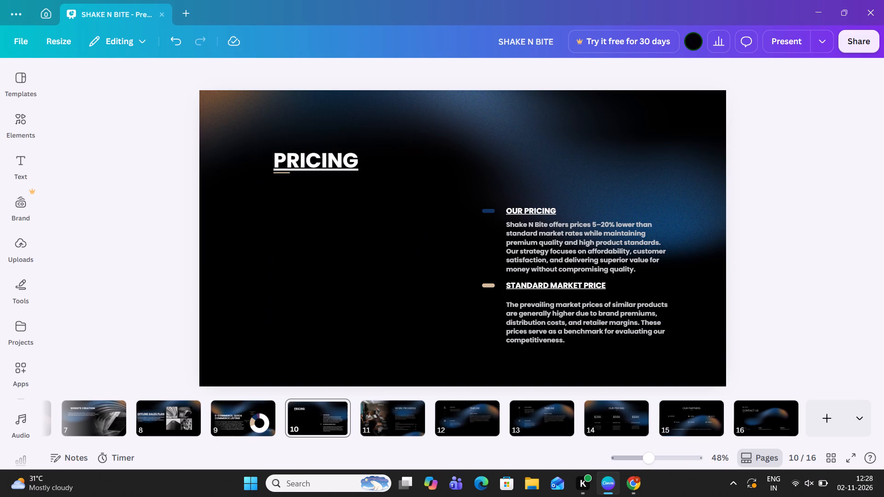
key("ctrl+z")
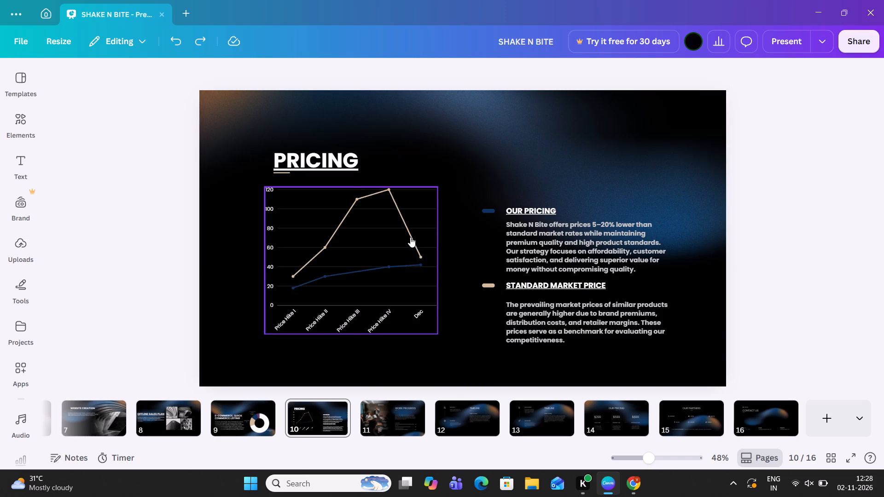
Reopen the line chart's data and clear the Dec row's label, Series 2 value and Series 3 value.
left_click(410, 237)
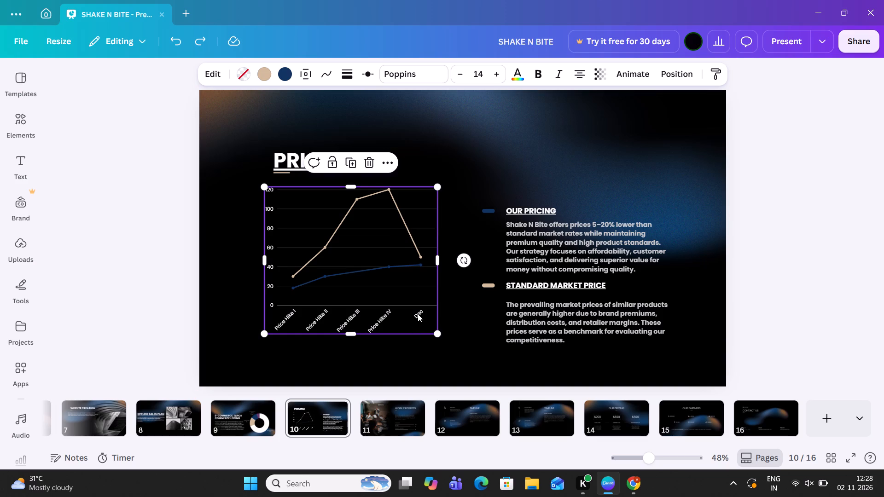
left_click(418, 314)
double_click(349, 245)
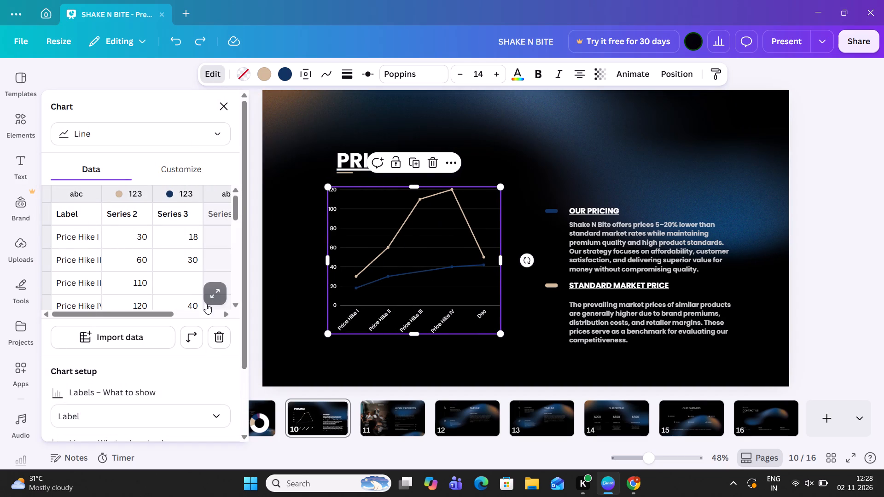
left_click(237, 266)
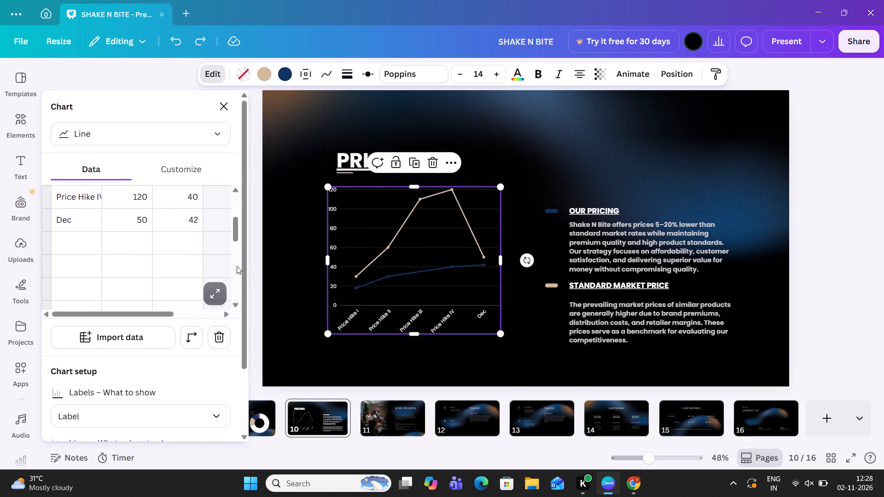
double_click(69, 215)
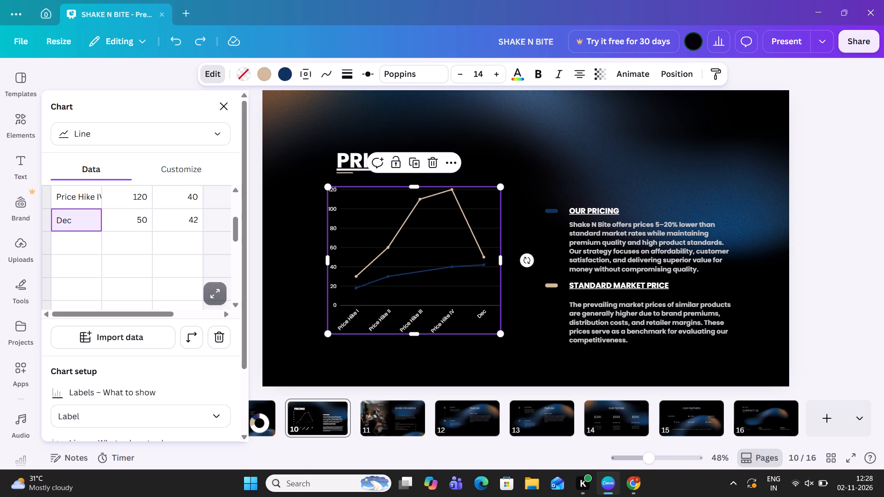
key("Delete")
key("Delete")
key("BackSpace")
key("BackSpace")
key("BackSpace")
double_click(128, 223)
key("BackSpace")
key("BackSpace")
key("BackSpace")
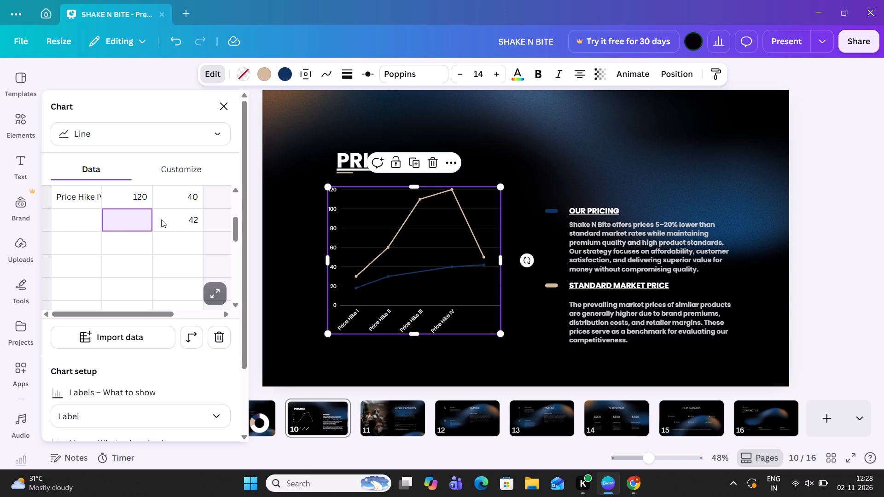
double_click(197, 219)
key("BackSpace")
key("BackSpace")
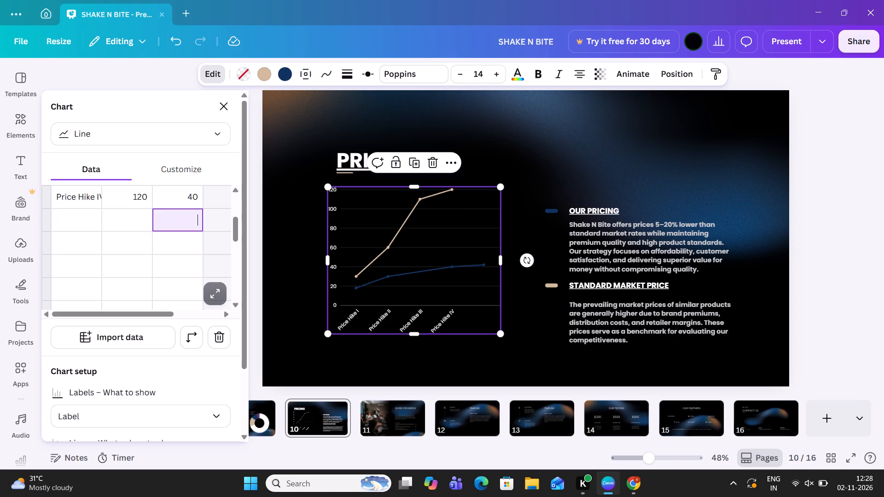
left_click(256, 179)
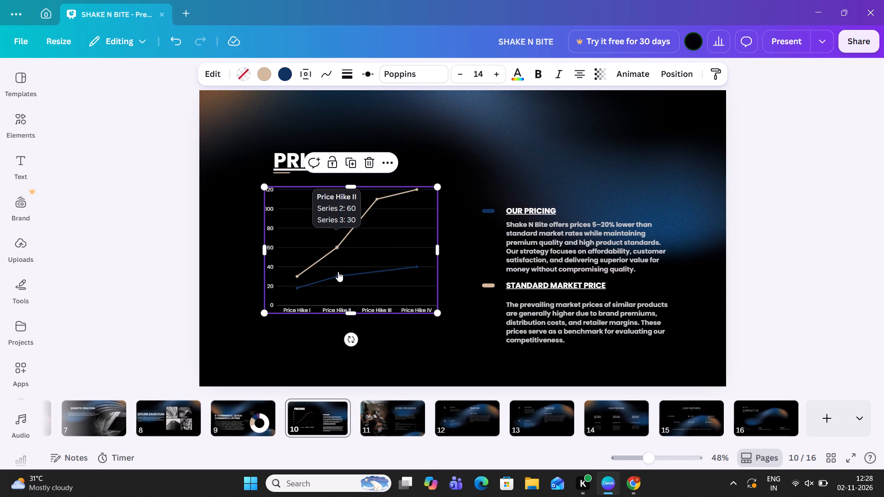
Reopen the Pricing line chart's data and set its Series 3 values to 30 for Price Hike I and 60 for Price Hike II.
left_click(338, 276)
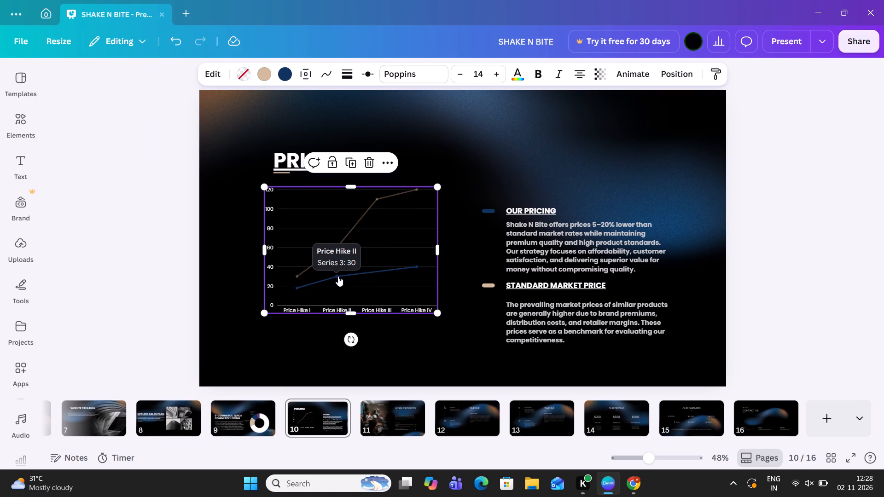
left_click(338, 276)
double_click(338, 276)
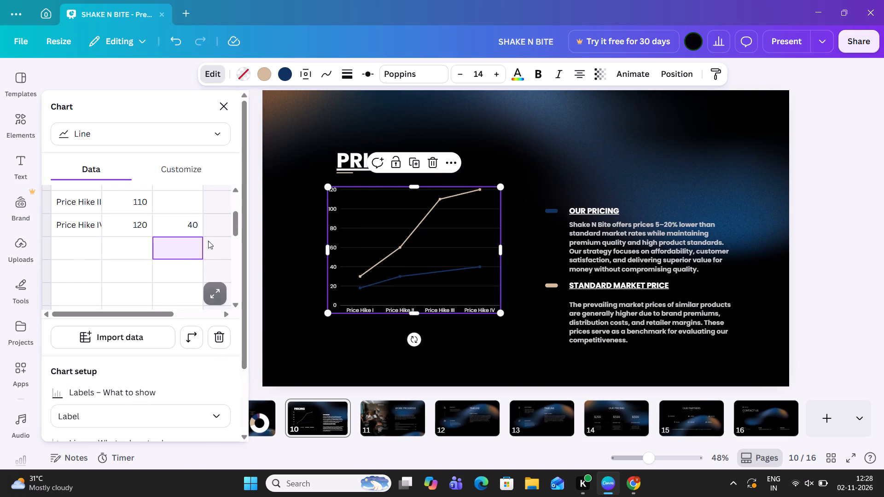
left_click(238, 205)
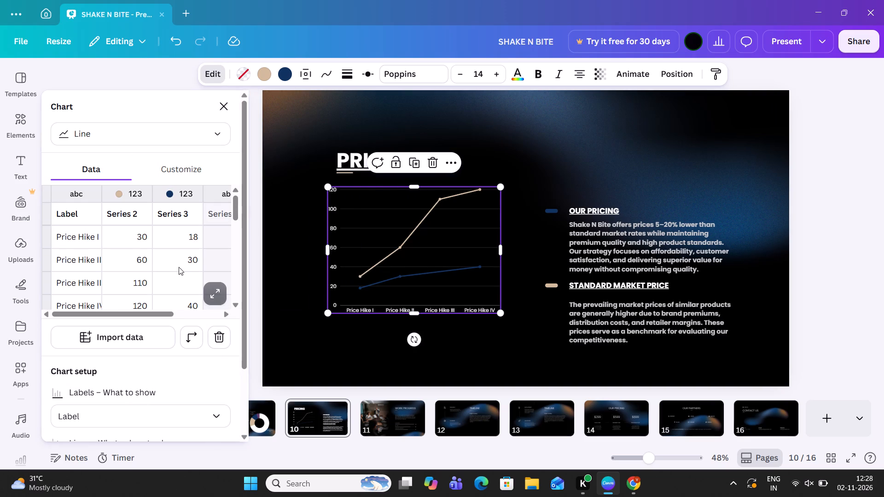
double_click(199, 240)
key("BackSpace")
key("BackSpace")
type("30")
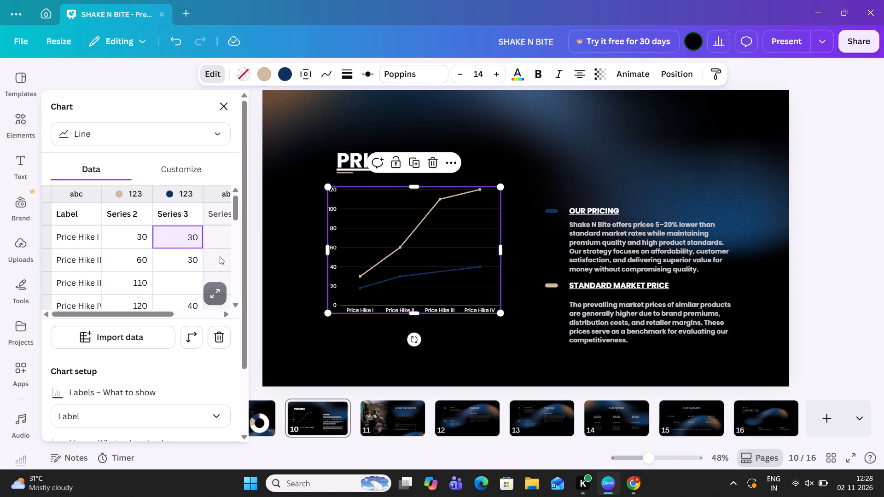
double_click(201, 262)
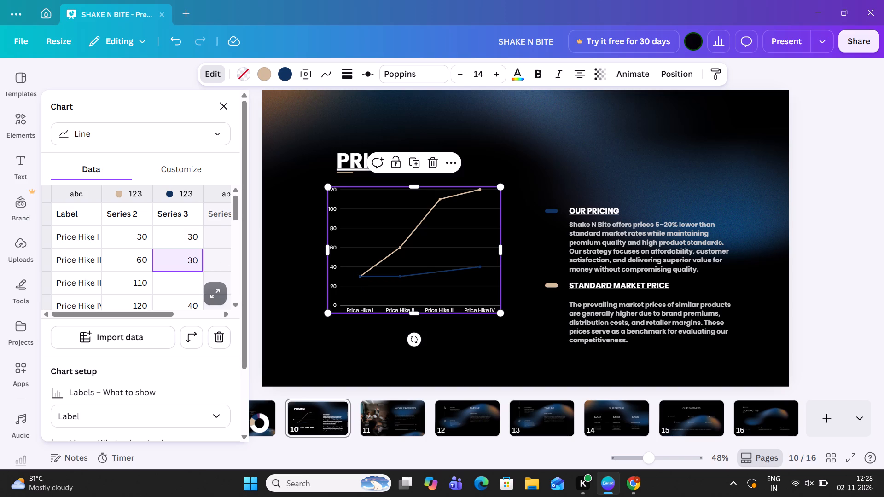
key("BackSpace")
key("BackSpace")
type("60")
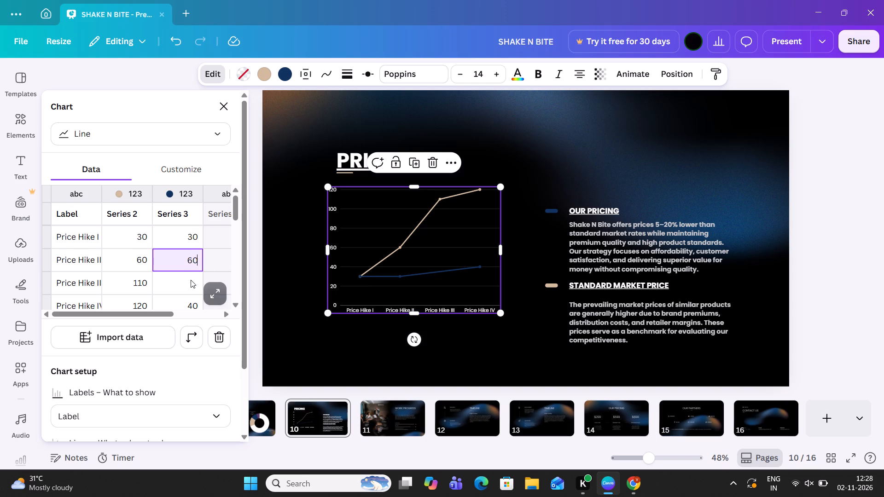
Set the chart's Series 3 values to 100 for Price Hike III and 110 for Price Hike IV, and close the chart data.
left_click(191, 280)
type("100")
double_click(193, 304)
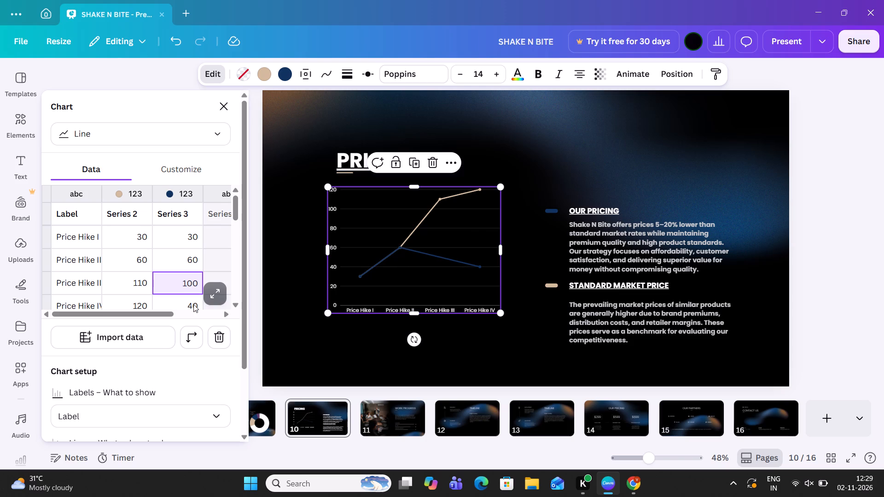
key("BackSpace")
key("BackSpace")
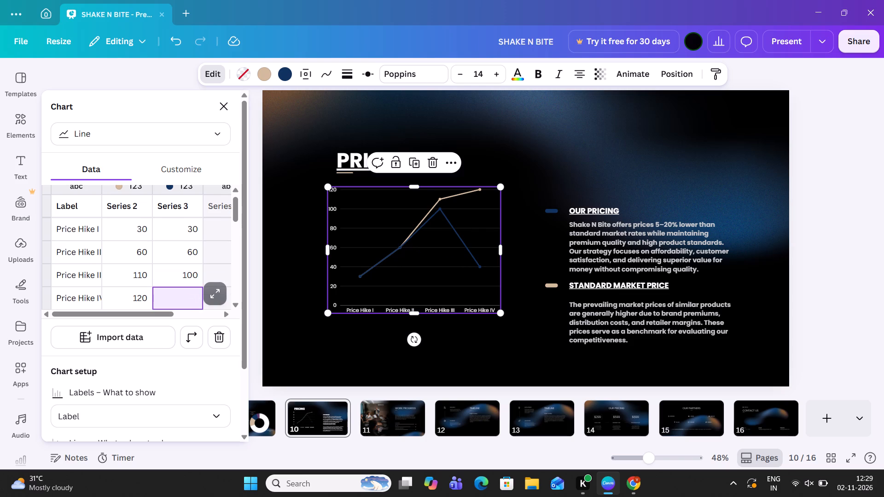
key("1")
type("10")
key("Return")
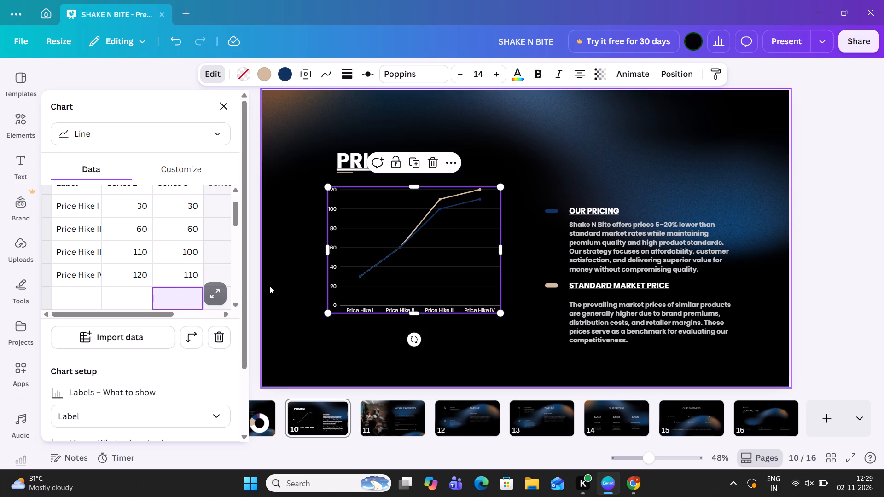
left_click(251, 283)
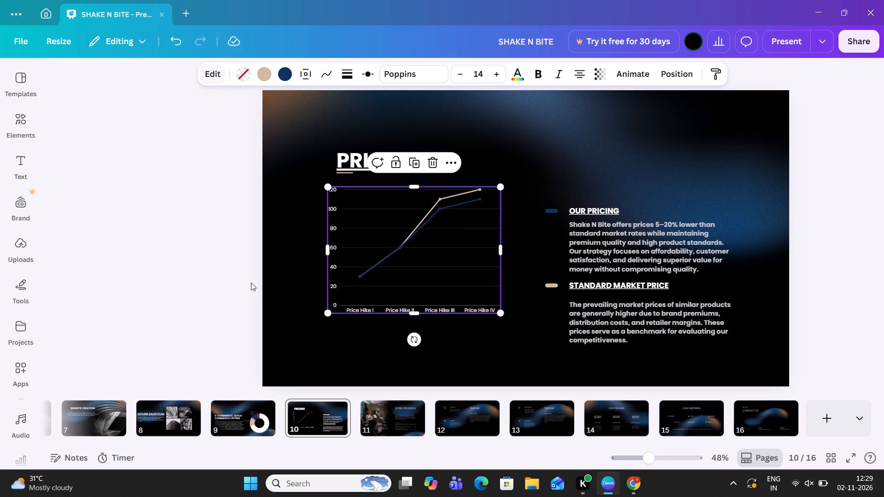
left_click(114, 278)
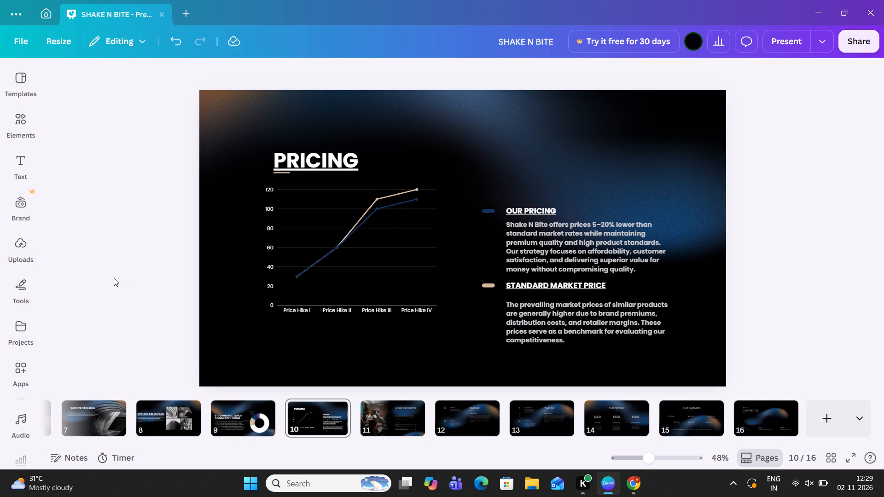
Replace slide 11's WORK PROGRESS heading with FINAL CHECK.
left_click(380, 404)
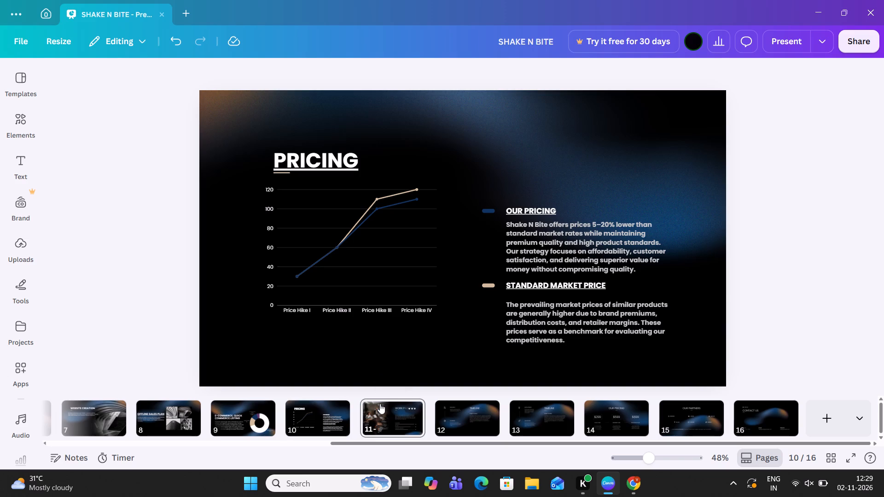
double_click(597, 168)
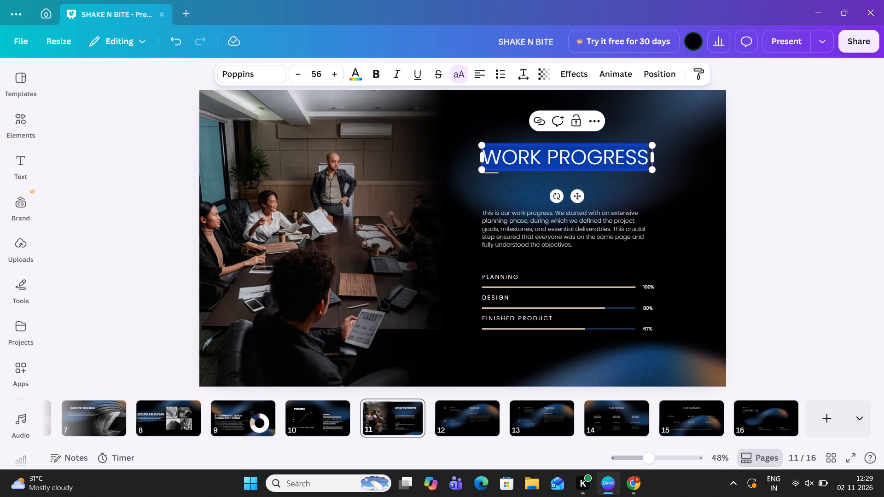
type("FINAL CHECK")
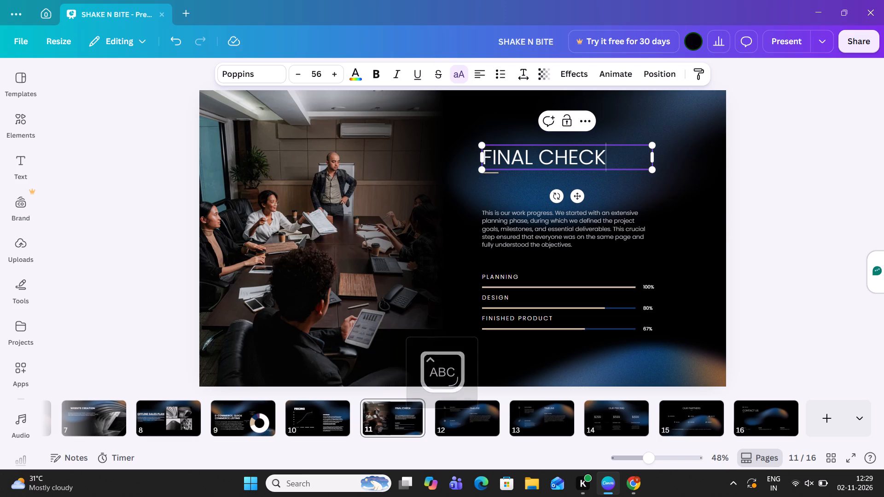
Make the whole FINAL CHECK heading on slide 11 bold.
left_click_drag(627, 157, 471, 153)
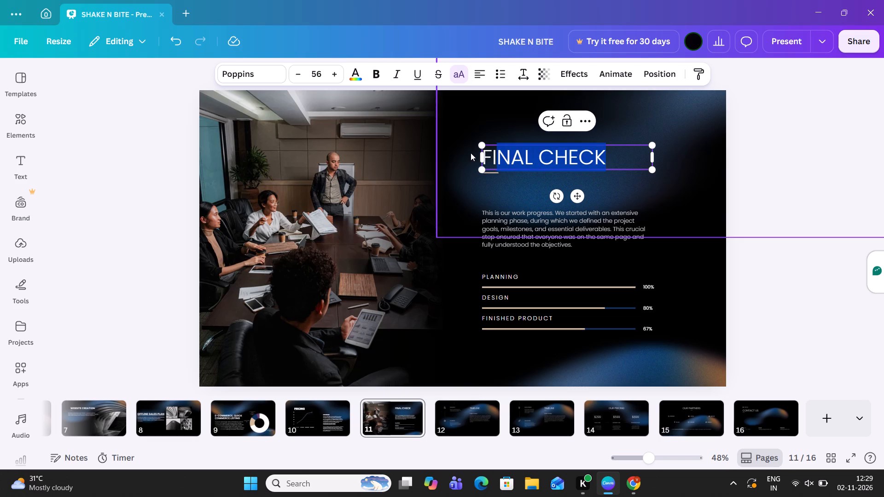
left_click_drag(481, 155, 489, 156)
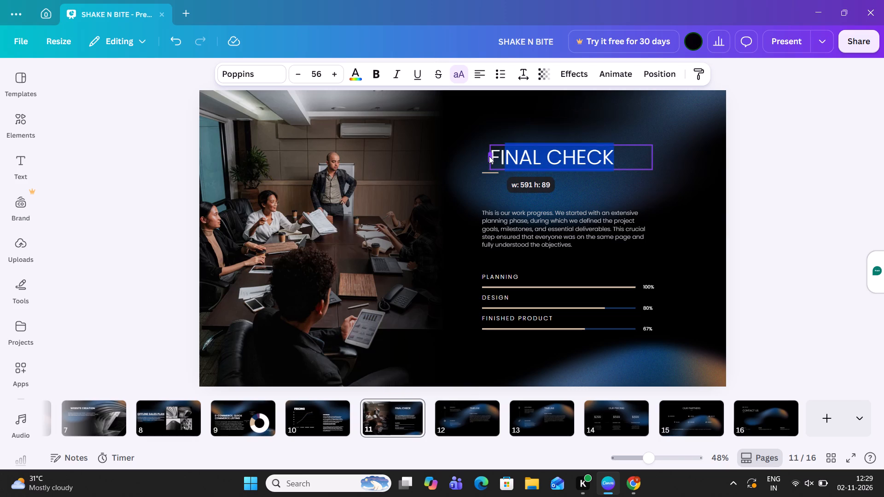
left_click_drag(489, 156, 471, 150)
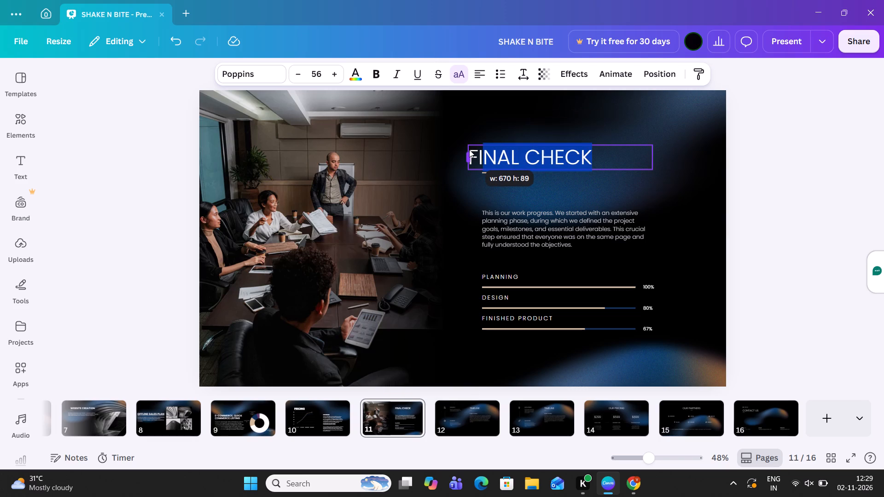
left_click(603, 153)
left_click_drag(603, 153, 547, 155)
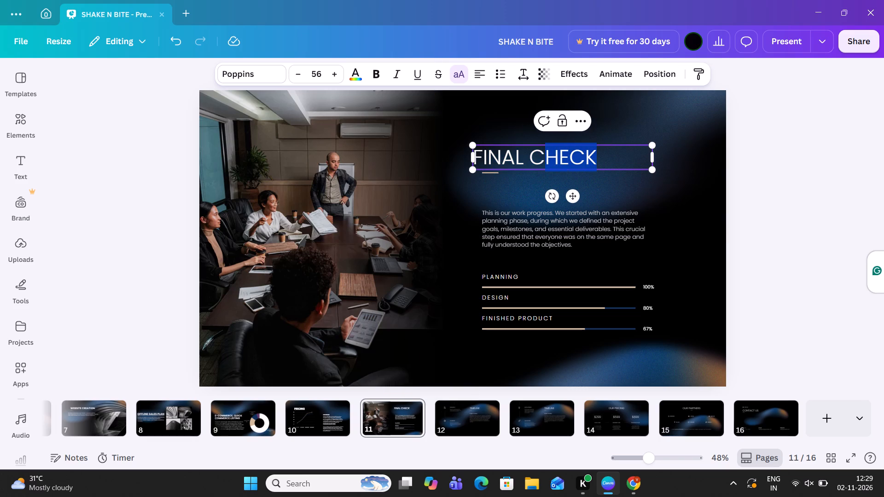
left_click_drag(547, 155, 474, 153)
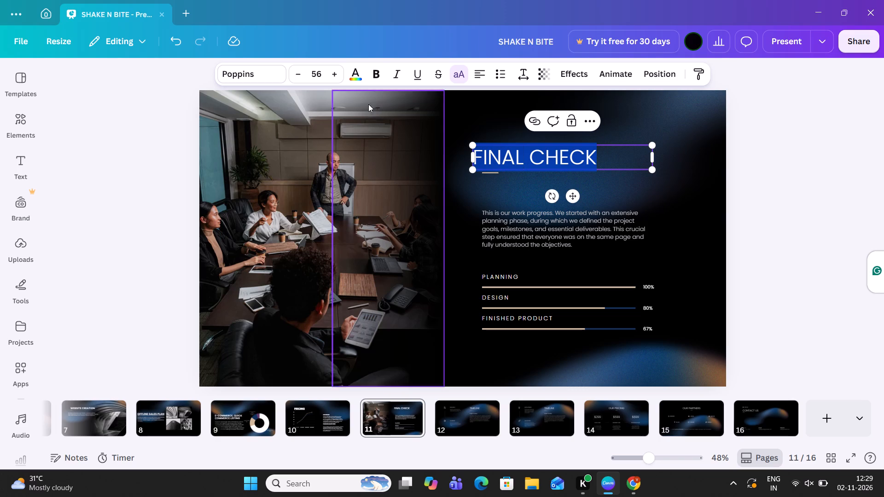
left_click(370, 75)
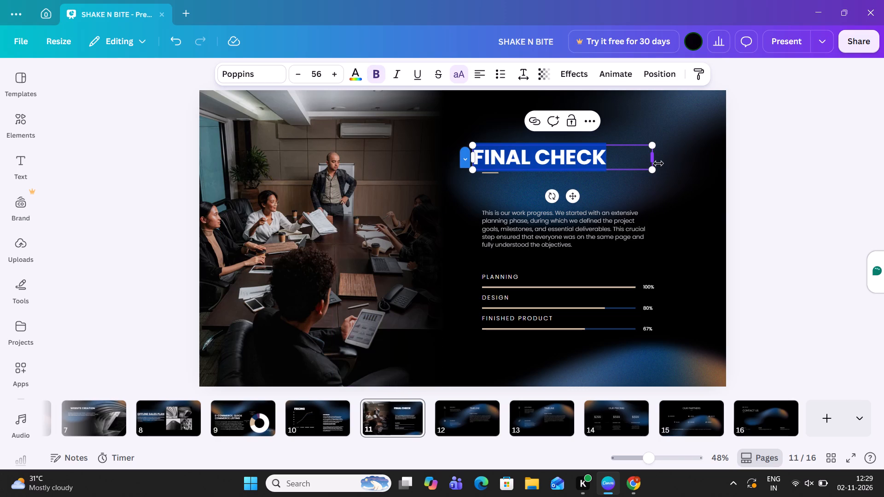
Enlarge the FINAL CHECK heading to a font size of about 61.6.
left_click_drag(654, 144, 668, 140)
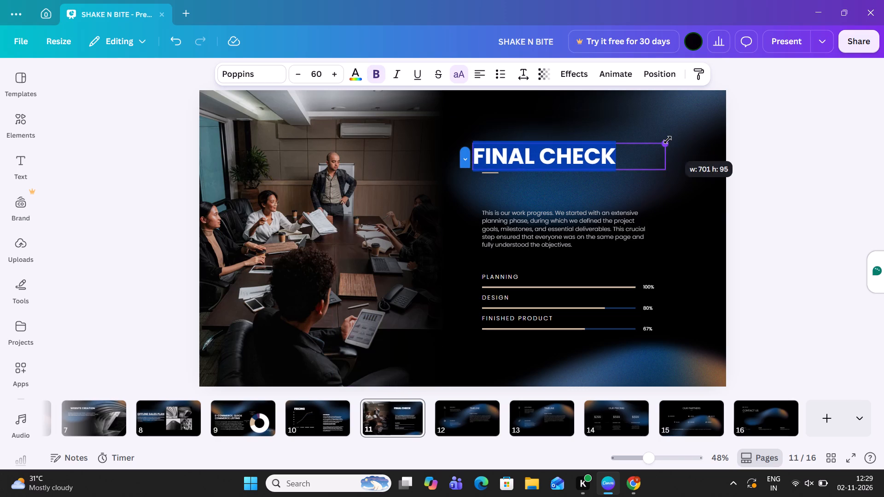
left_click_drag(668, 140, 671, 138)
Shift the FINAL CHECK heading slightly right to align with the accent line and body paragraph below it, and deselect it.
left_click(645, 154)
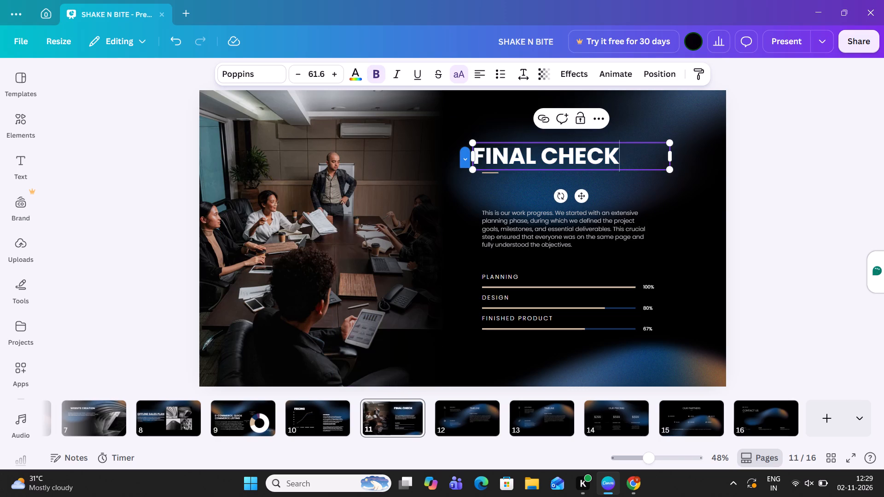
left_click_drag(640, 143, 643, 143)
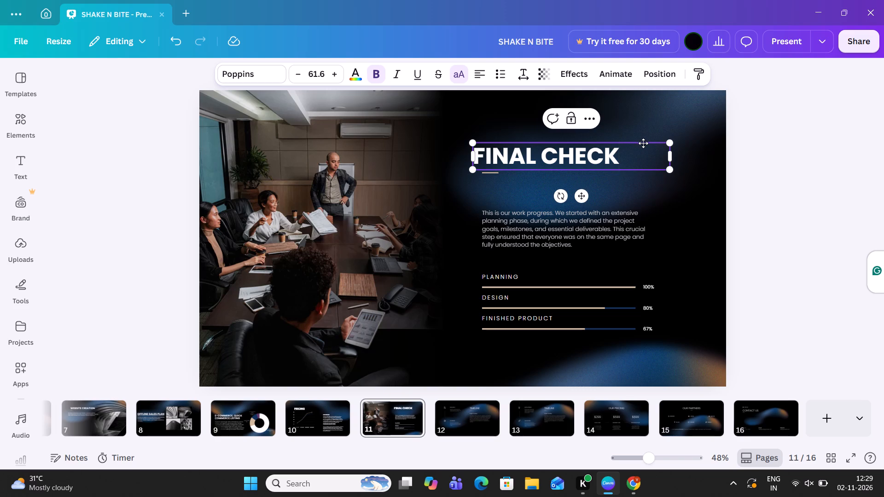
left_click_drag(643, 143, 653, 144)
left_click(653, 144)
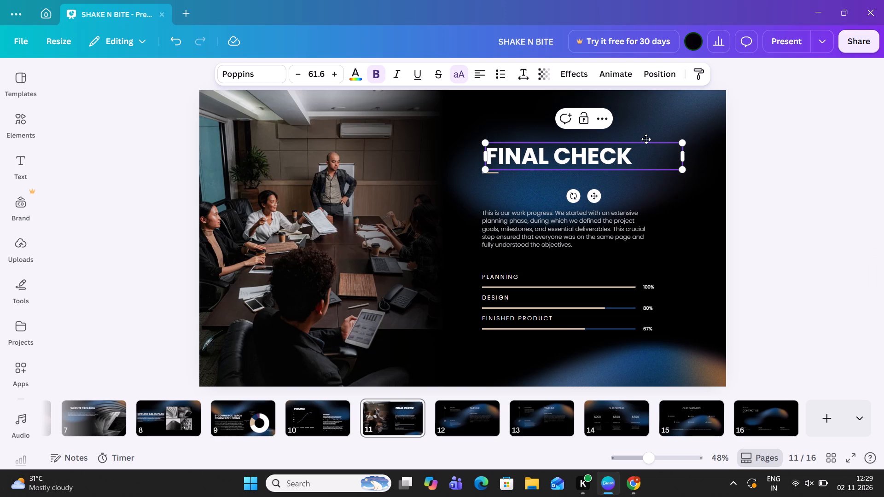
left_click_drag(646, 140, 641, 141)
left_click(787, 145)
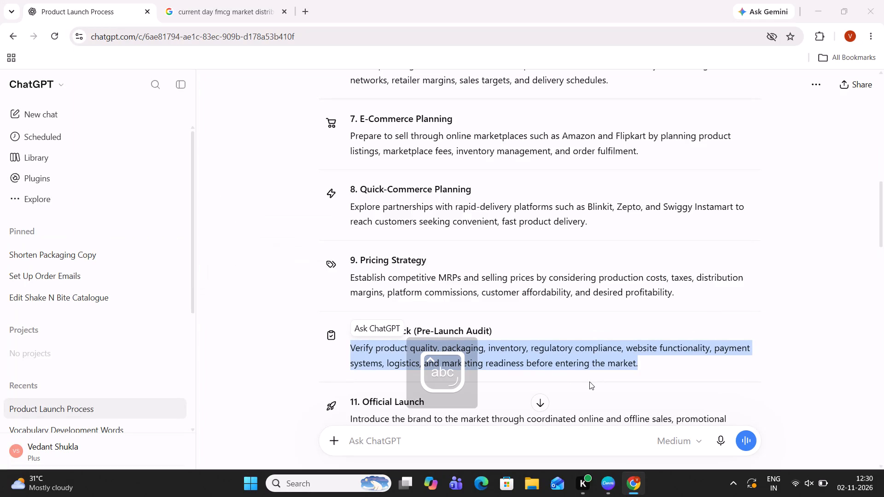
double_click(579, 213)
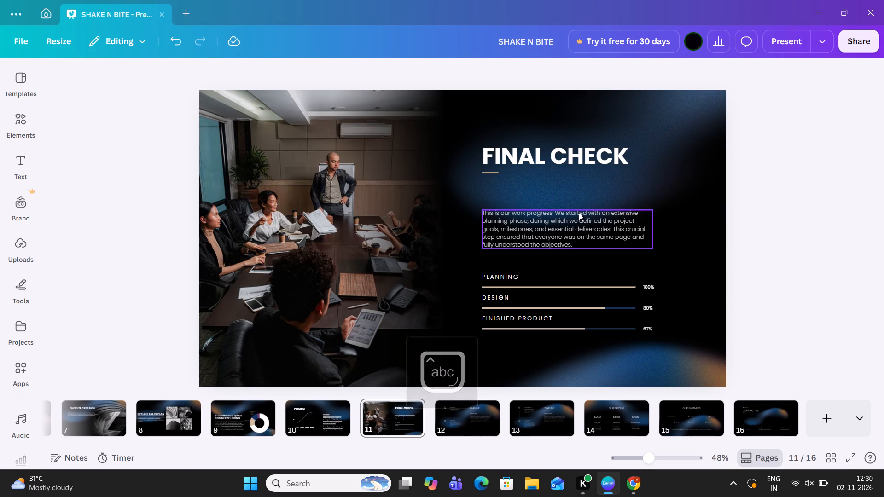
key("ctrl+v")
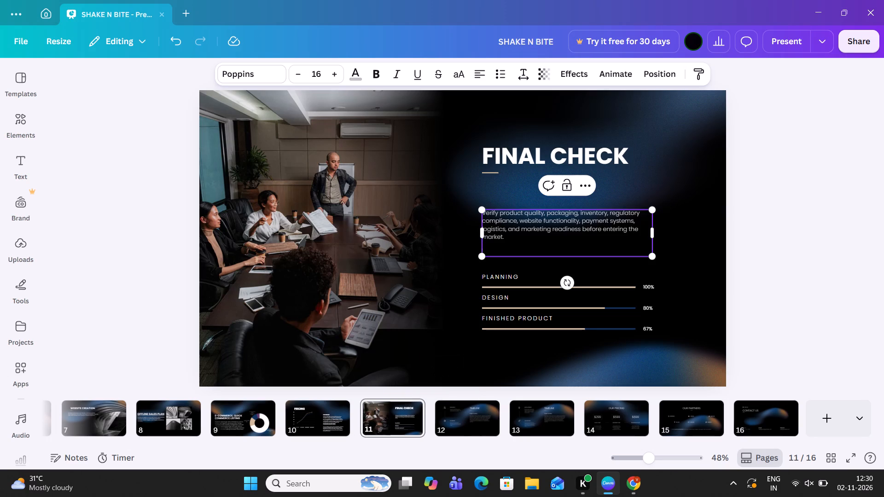
Make the Final Check description paragraph on slide 11 bold.
left_click(376, 73)
left_click_drag(514, 238, 509, 235)
left_click_drag(509, 235, 482, 212)
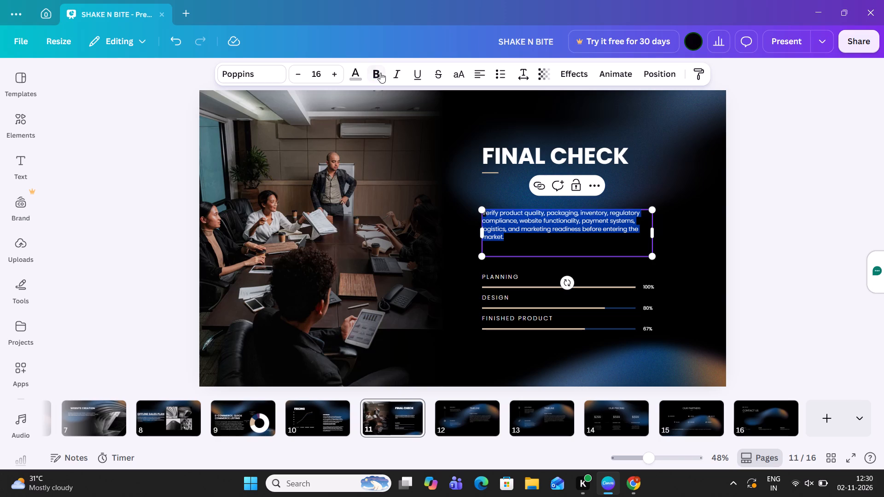
left_click(380, 73)
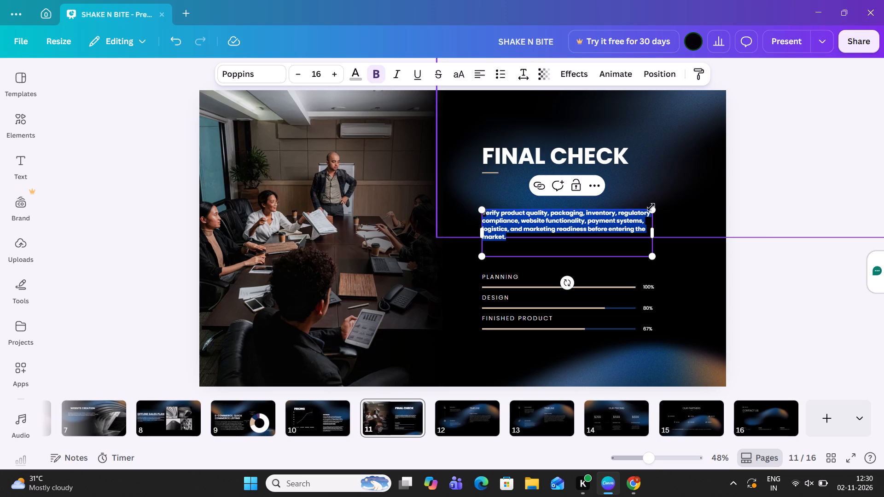
Enlarge the description to a font size of about 20.2, nudge it up to sit evenly between accent line and progress bars, and deselect it.
left_click_drag(652, 208, 688, 177)
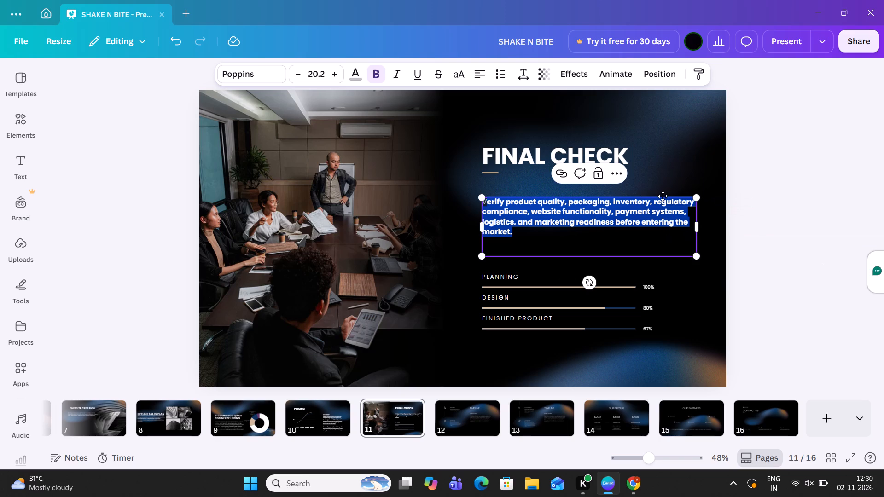
left_click_drag(663, 196, 662, 191)
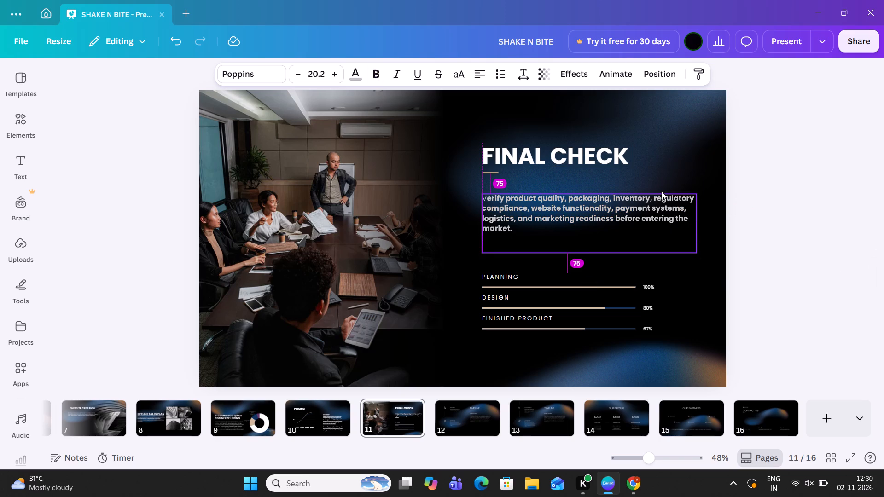
left_click_drag(662, 191, 661, 191)
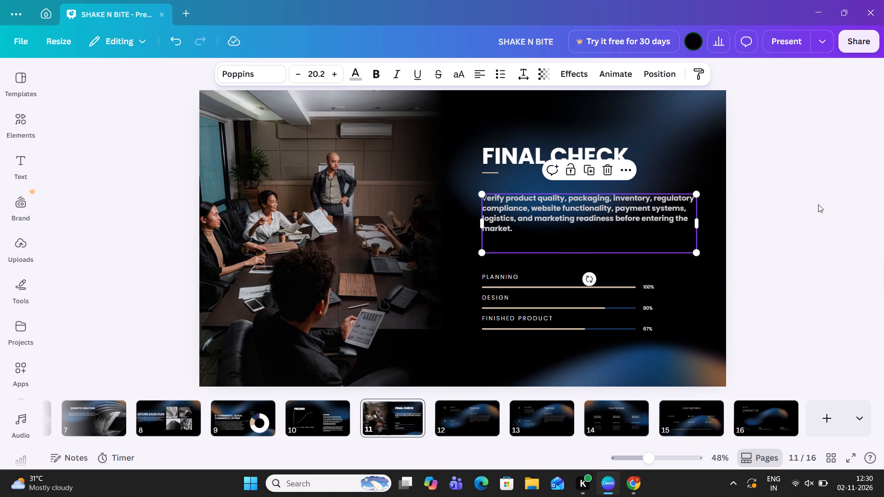
left_click(818, 204)
left_click(818, 204)
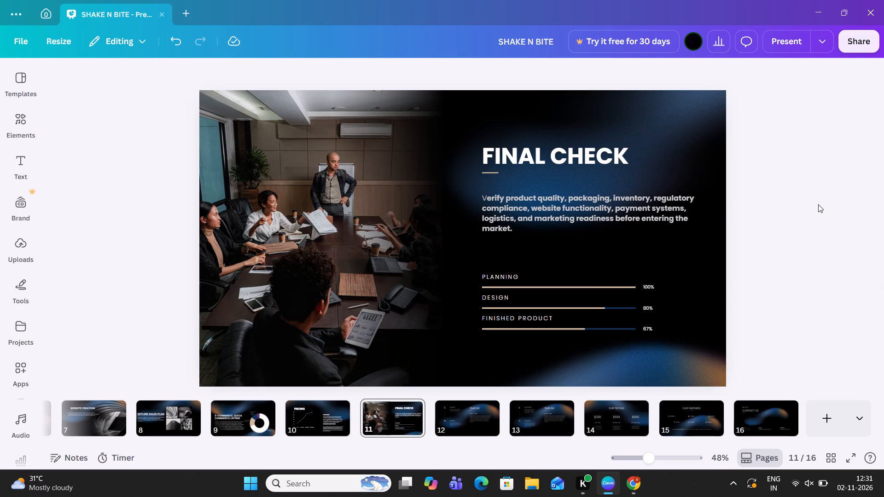
Review the presentation's slides in order, from the MISSION LAUNCH cover through to the CONTACT US slide.
left_click(85, 410)
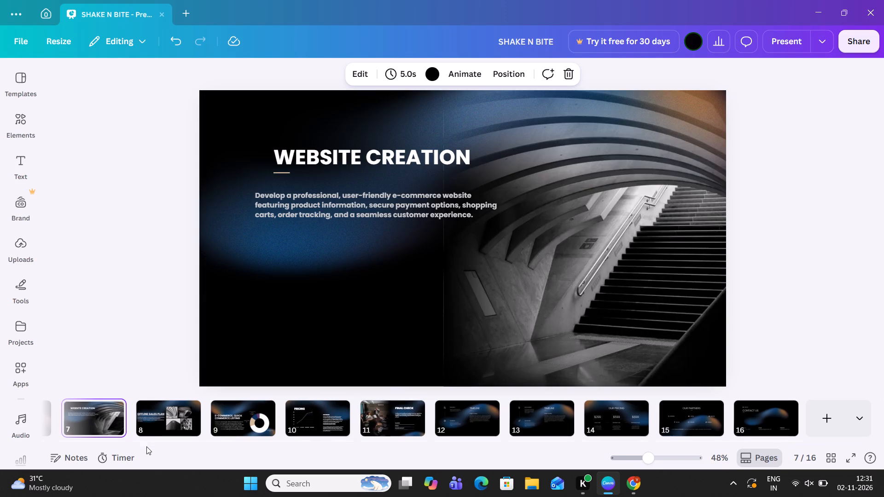
left_click(146, 446)
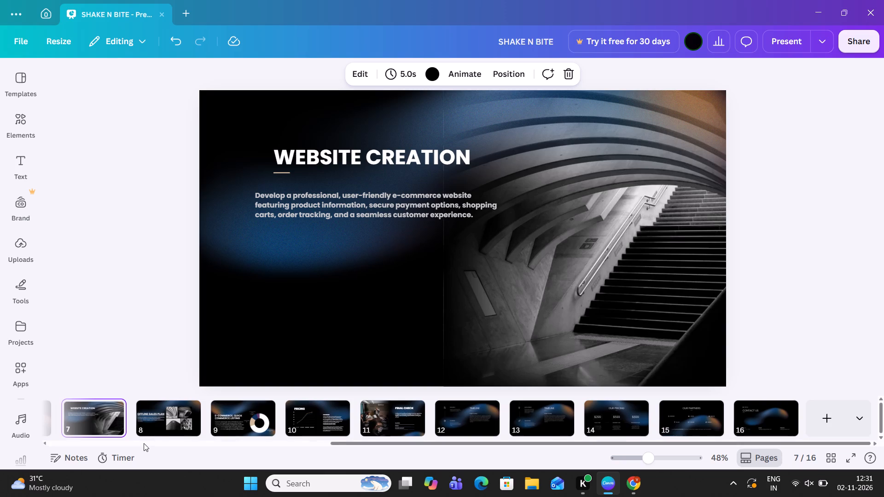
left_click(144, 443)
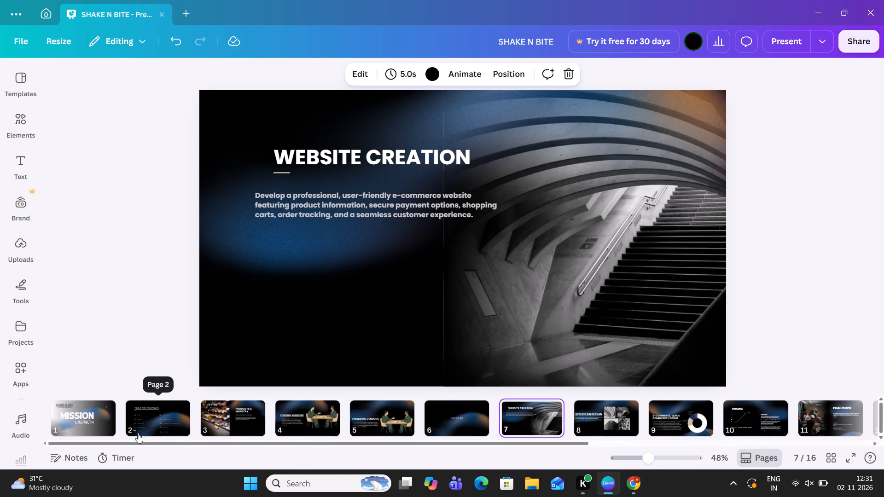
left_click(72, 412)
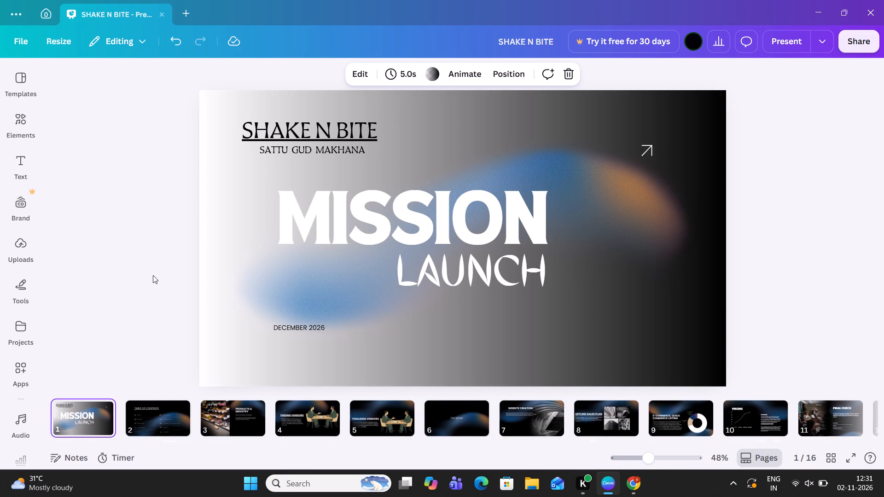
left_click(187, 278)
key("Right")
key("Right")
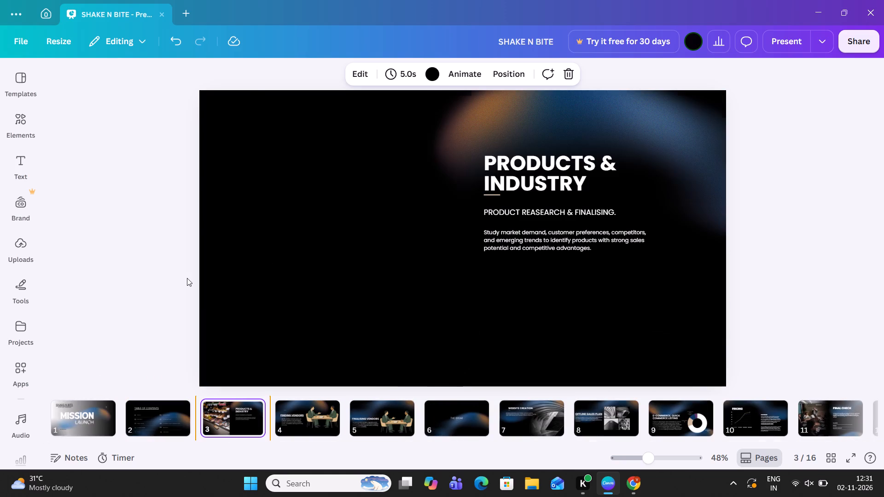
key("Right")
key("Right")
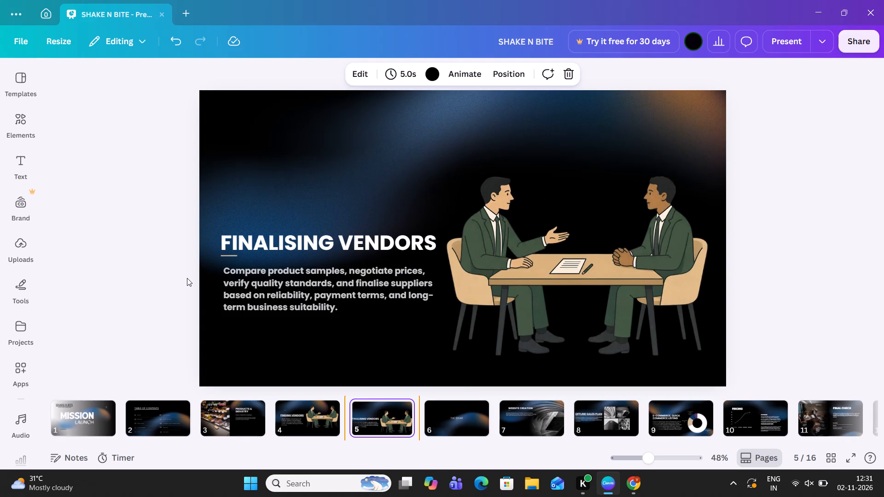
key("Right")
key("Right")
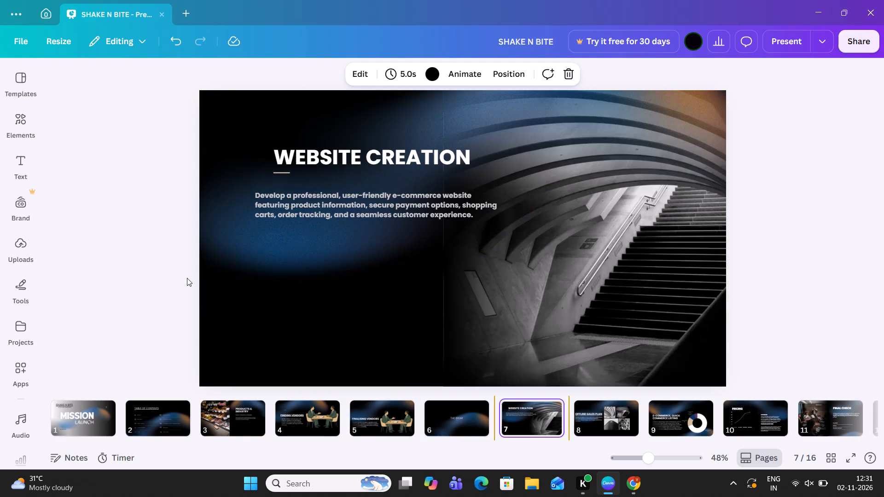
key("Left")
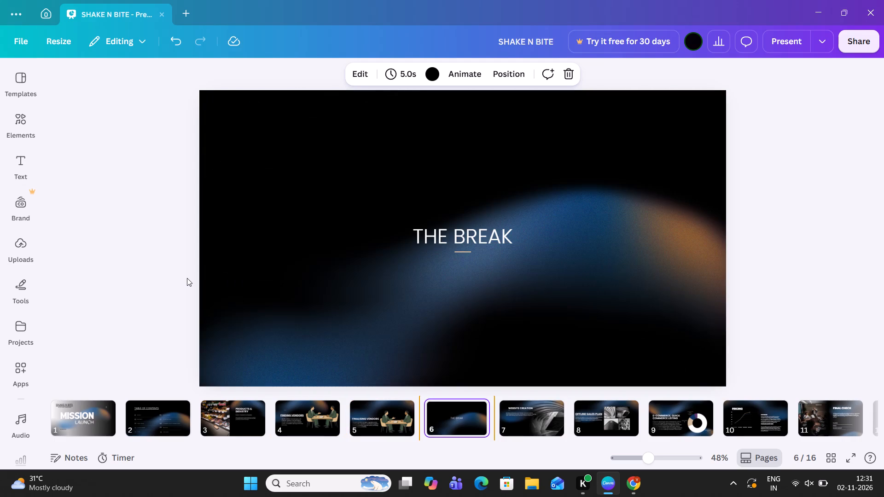
key("Right")
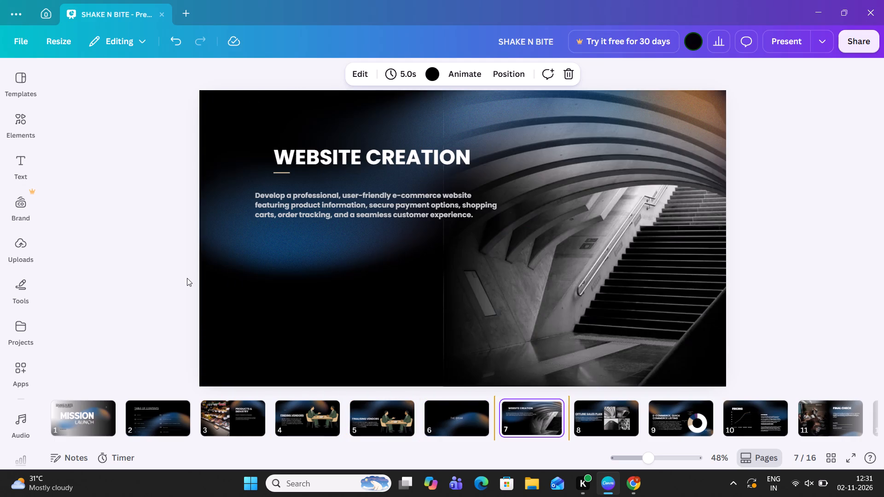
key("Right")
key("Right")
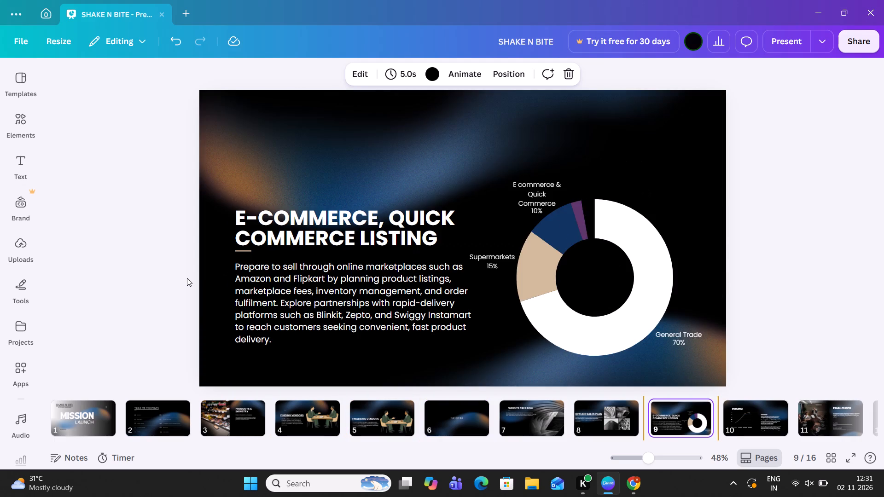
key("Right")
key("Right")
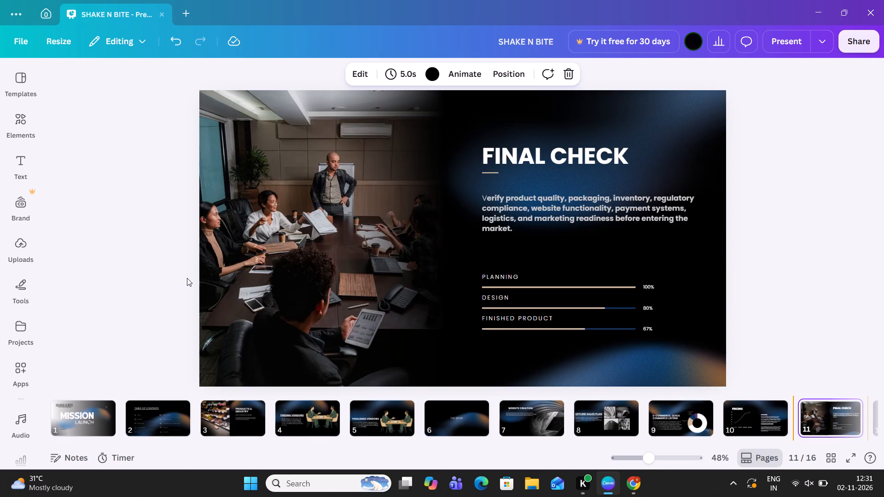
key("Right")
key("Right")
key("Right")
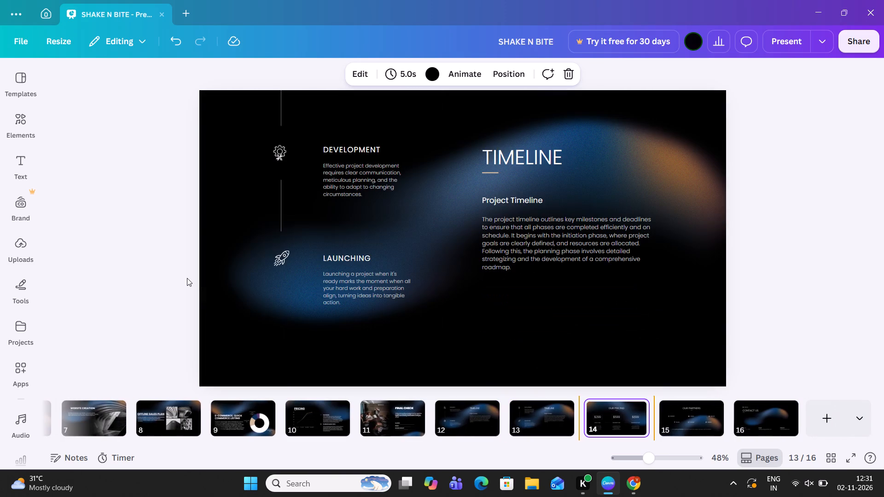
key("Right")
key("Right")
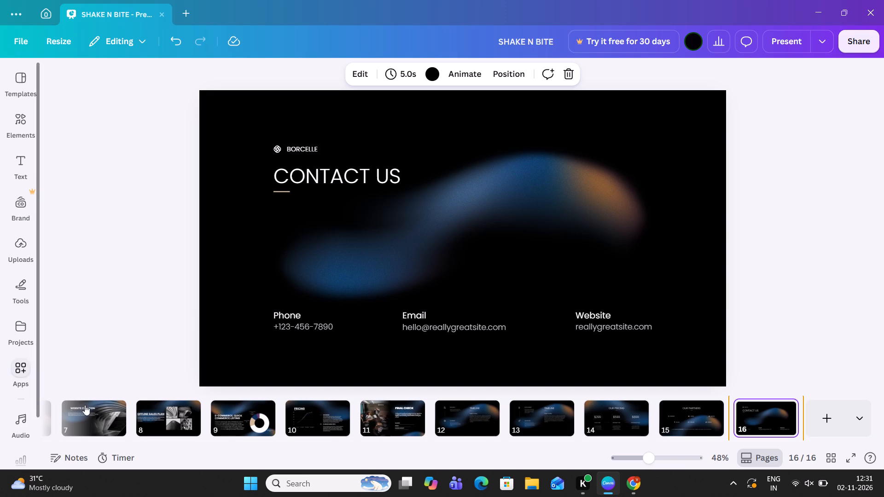
On slide 11, reposition the blue gradient graphic behind the Final Check text into the slide's top-right corner.
left_click(378, 420)
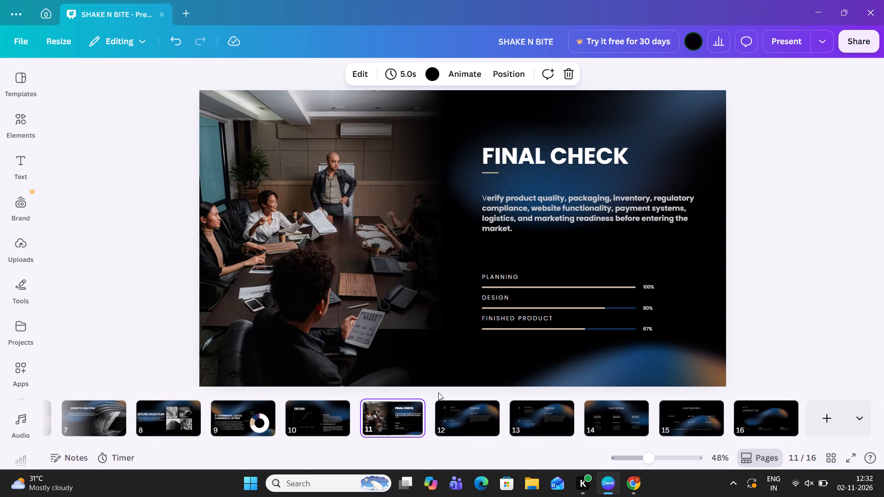
left_click(628, 213)
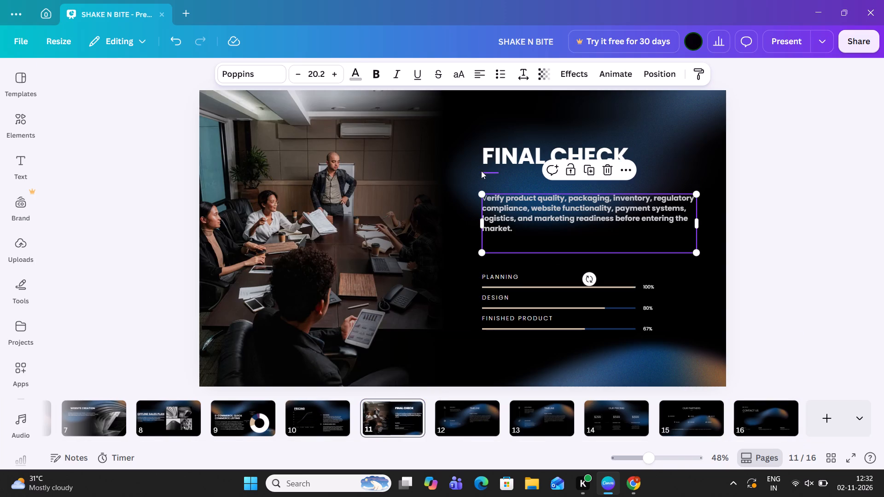
left_click(474, 177)
left_click_drag(474, 177, 472, 177)
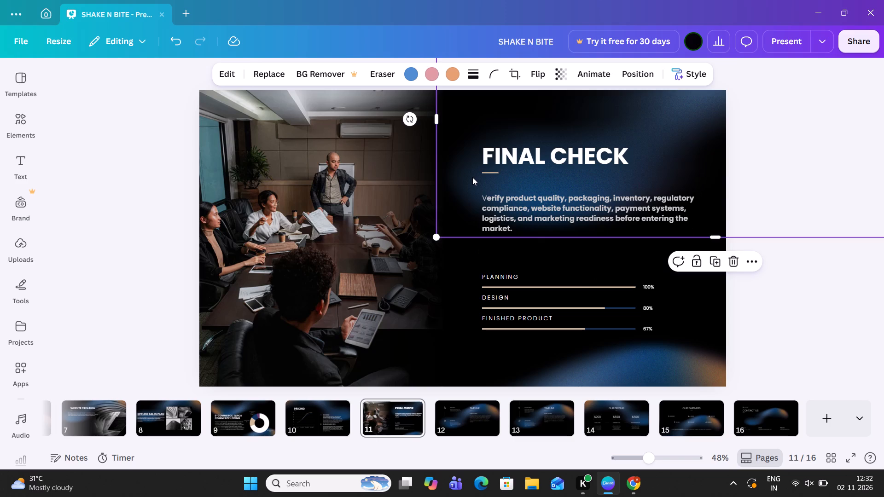
left_click_drag(472, 177, 516, 259)
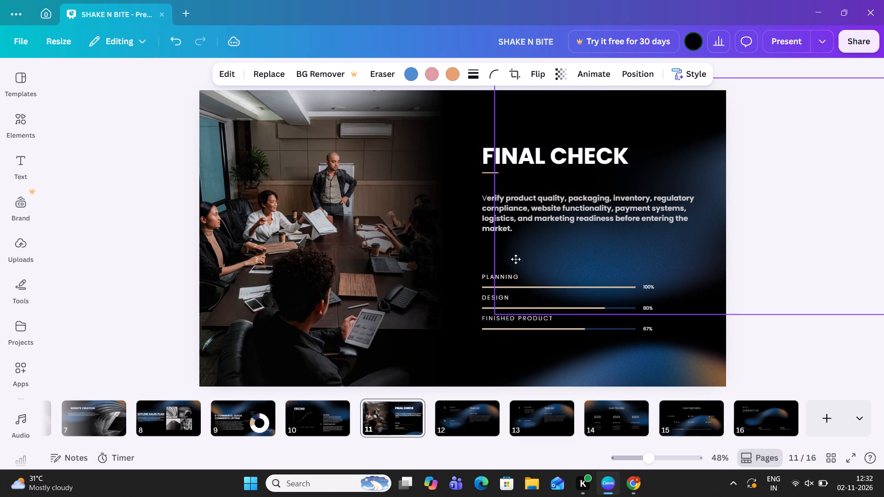
left_click_drag(516, 259, 441, 331)
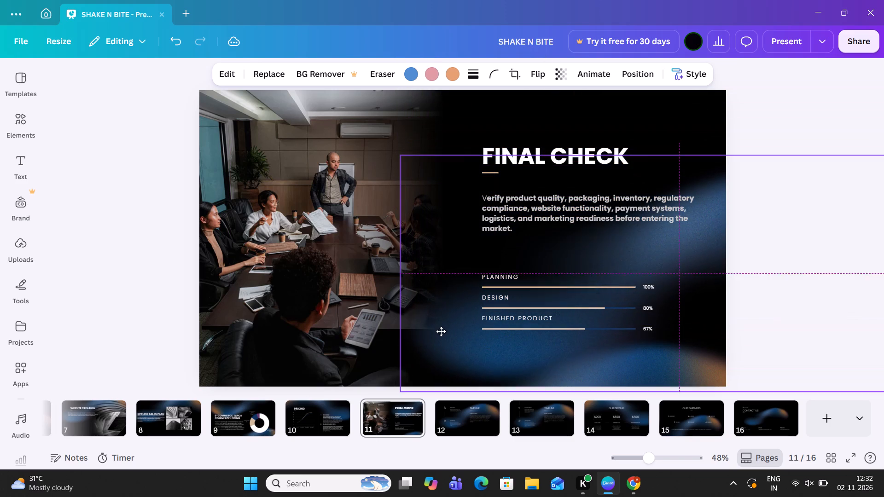
left_click_drag(441, 331, 419, 81)
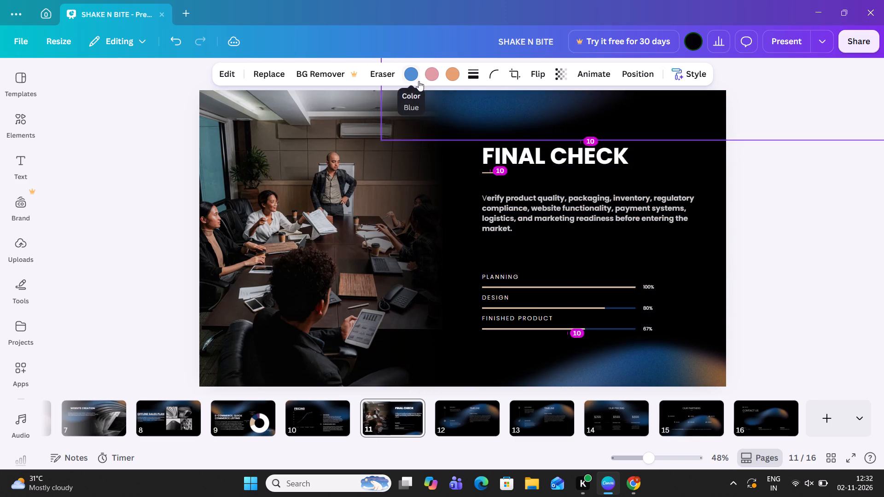
left_click_drag(419, 81, 605, 111)
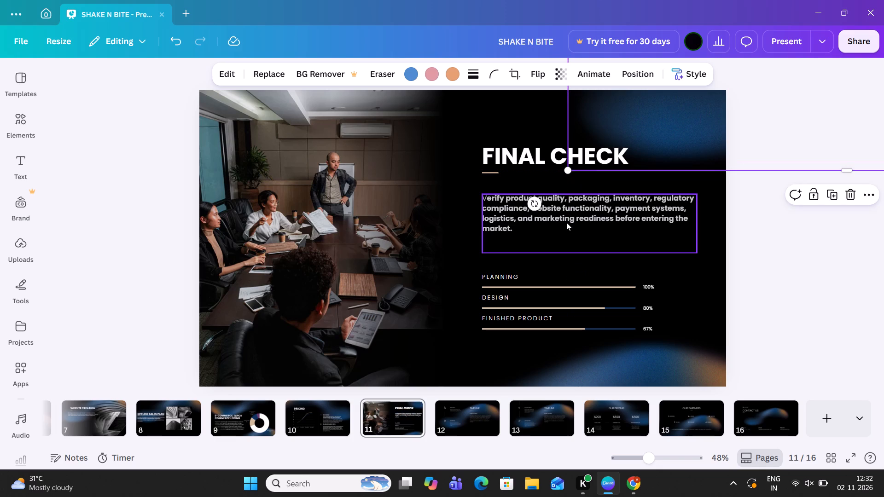
Underline the FINAL CHECK heading on slide 11.
left_click(535, 163)
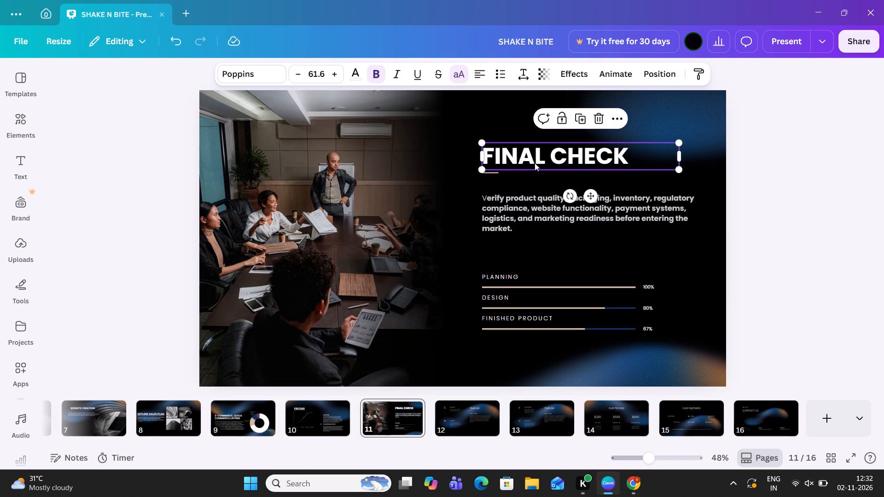
left_click(415, 79)
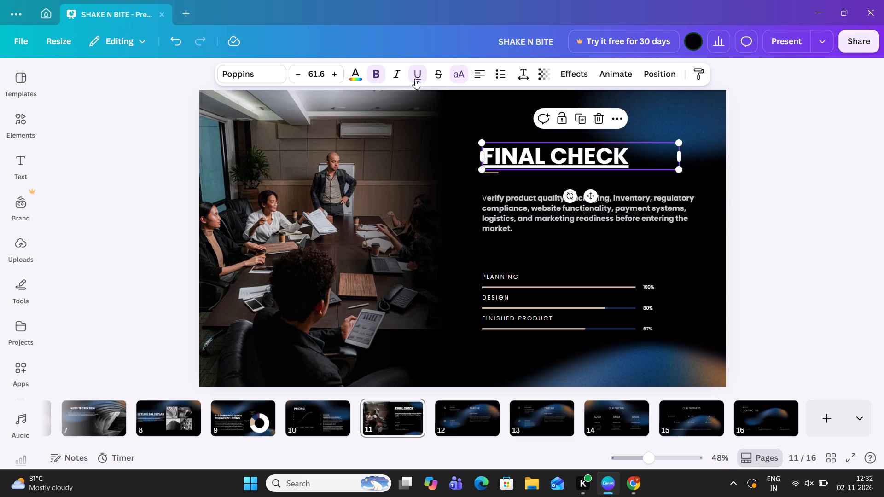
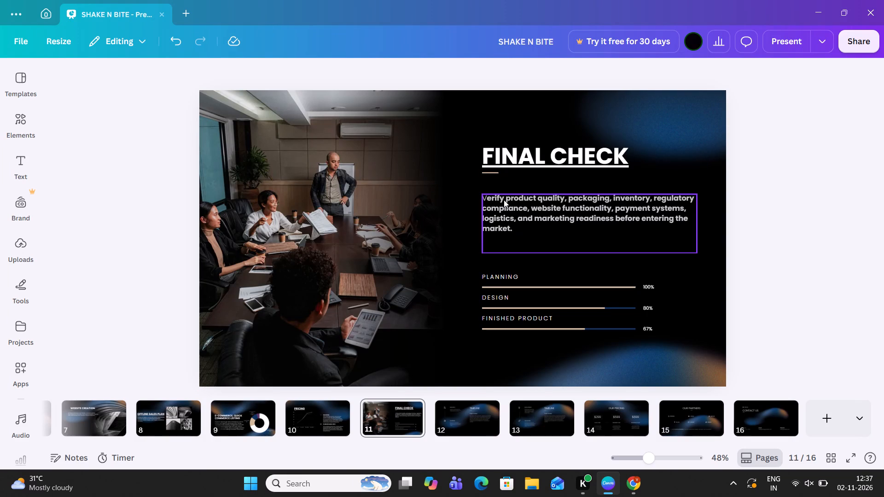
Shift the FINAL CHECK slide's body paragraph slightly to the right and make its first letter "V" bold.
left_click_drag(512, 201, 524, 200)
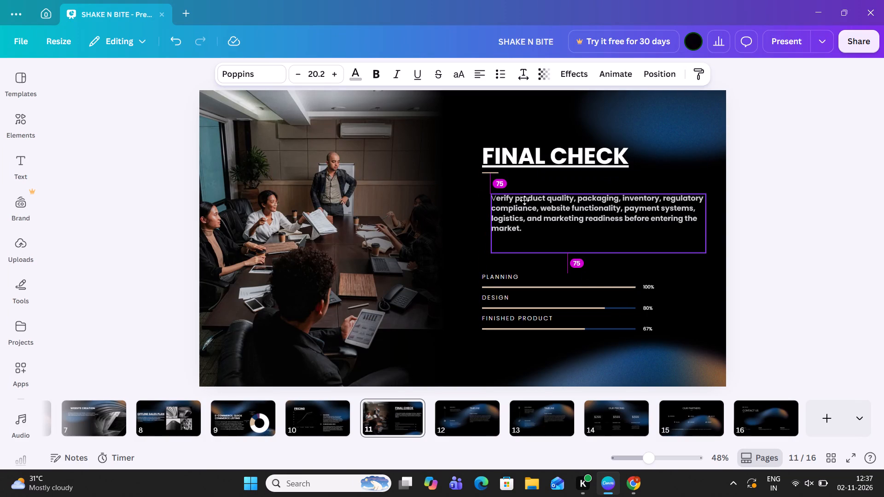
left_click_drag(524, 200, 525, 200)
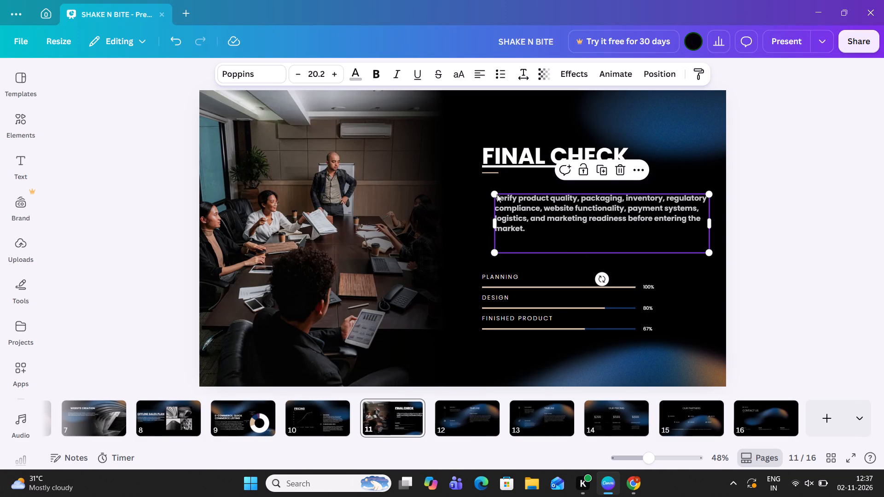
left_click(499, 198)
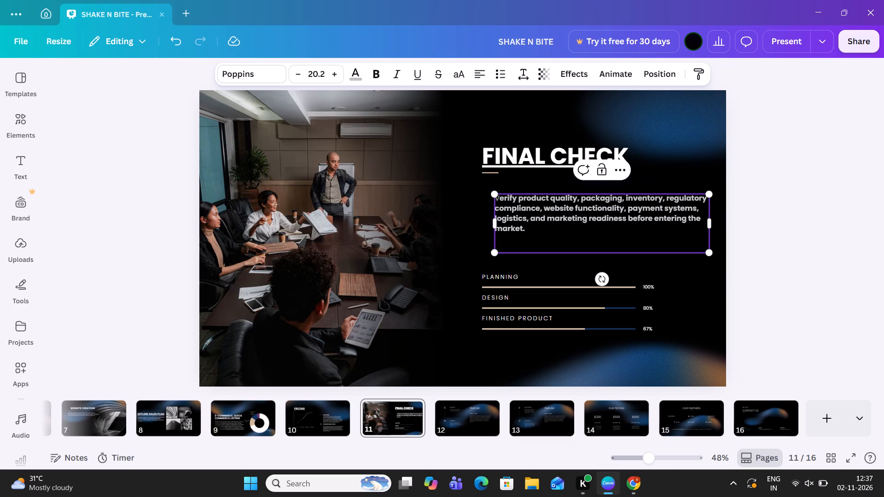
left_click_drag(499, 198, 491, 198)
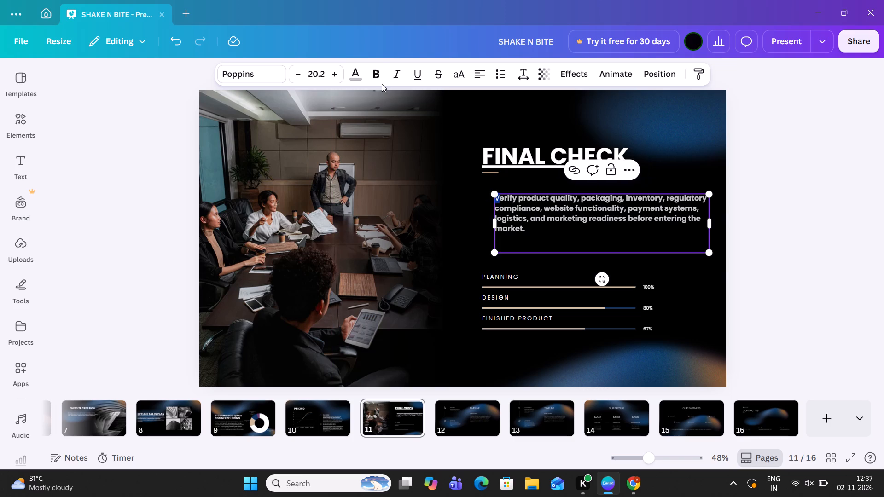
left_click(379, 79)
left_click(762, 214)
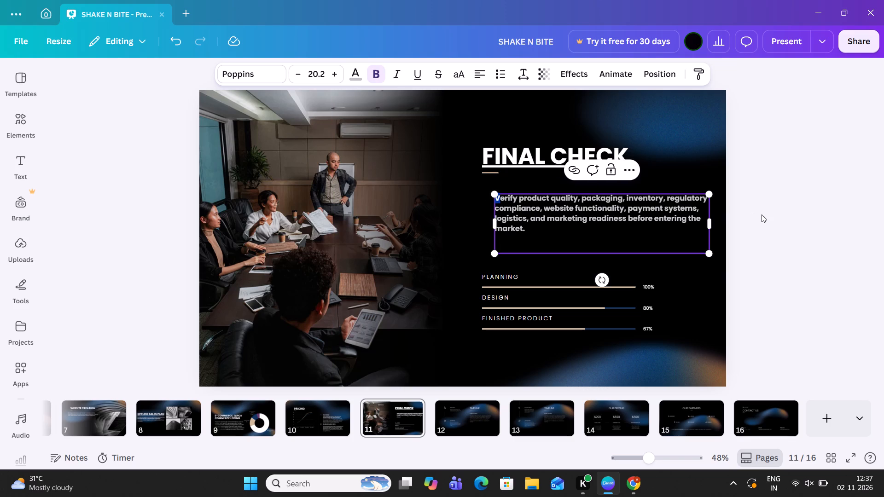
left_click(783, 214)
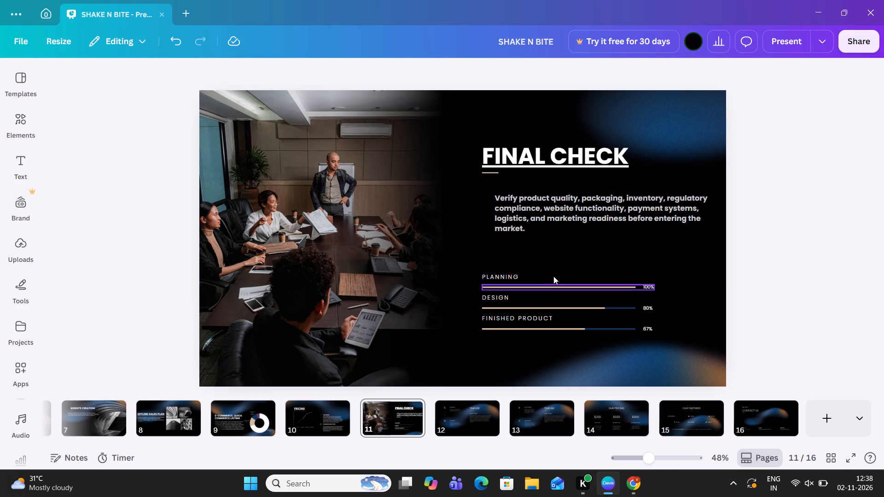
Duplicate the PLANNING label and place the copy just below the FINISHED PRODUCT progress bar.
left_click(534, 326)
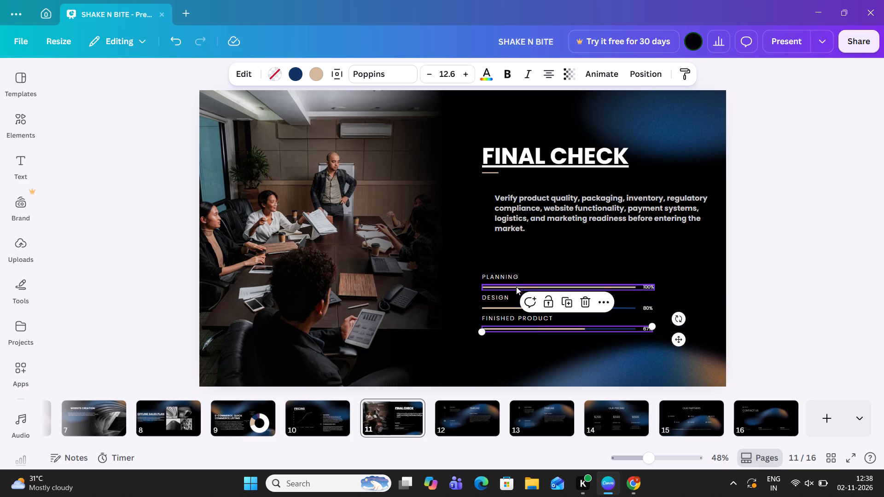
left_click(520, 277)
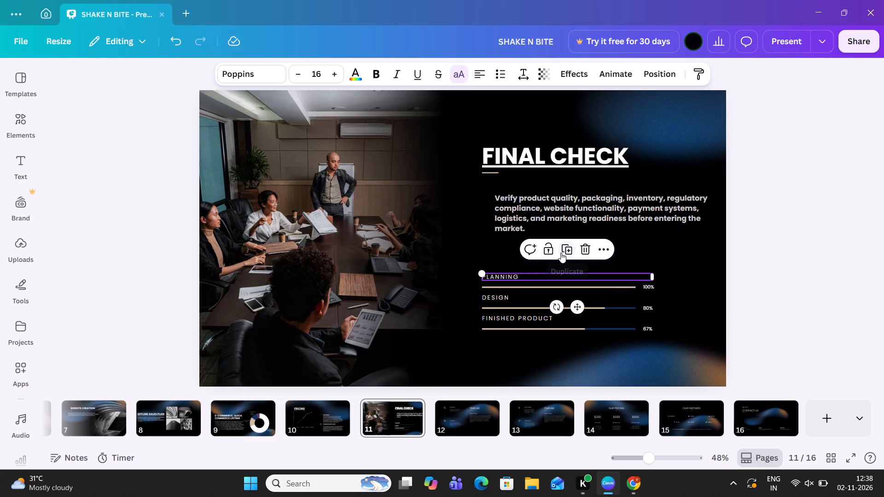
left_click(561, 253)
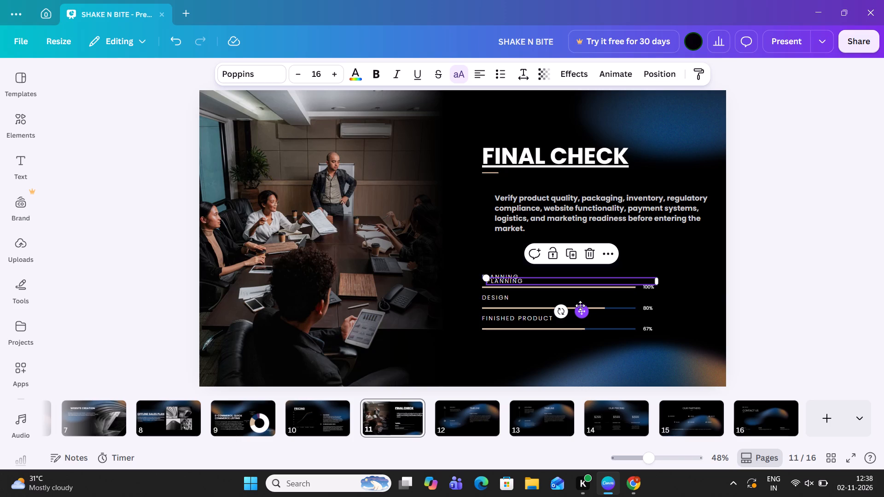
left_click(580, 306)
left_click_drag(581, 311, 581, 372)
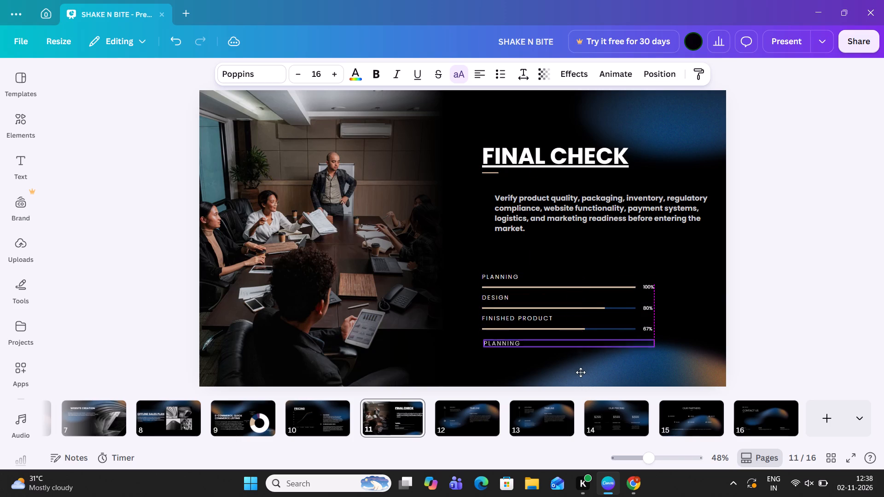
left_click_drag(581, 372, 577, 365)
left_click(756, 335)
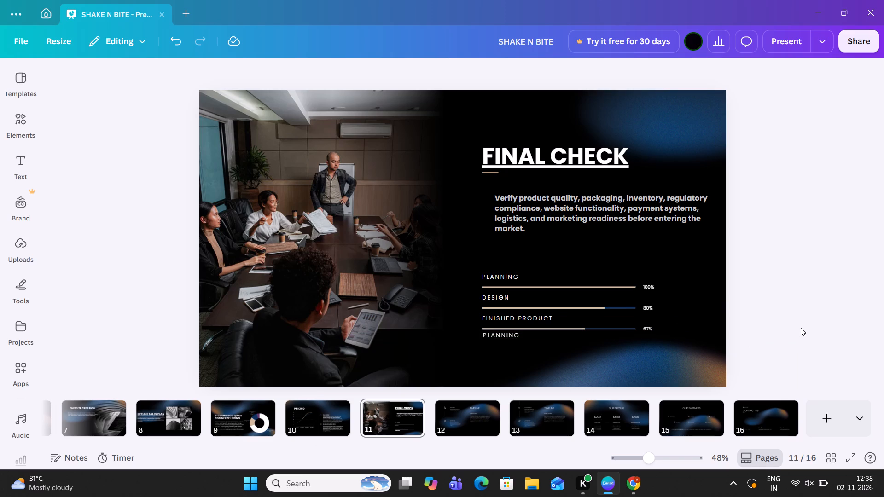
left_click(497, 336)
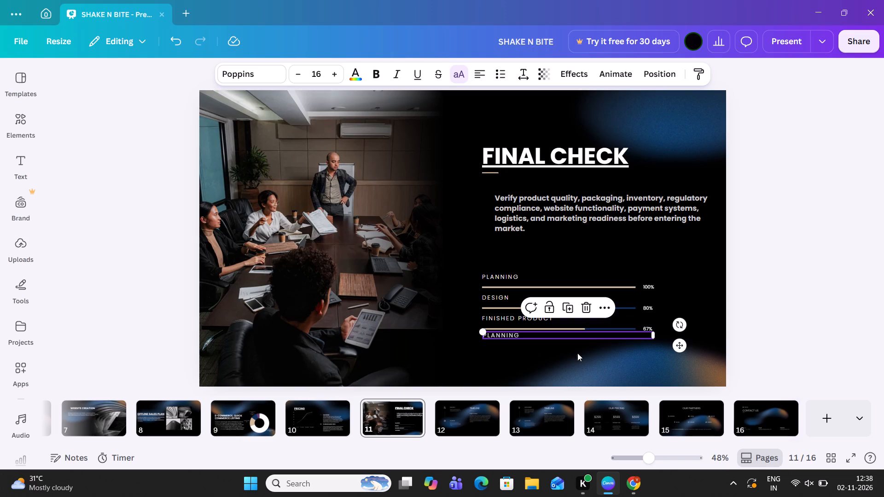
left_click(679, 345)
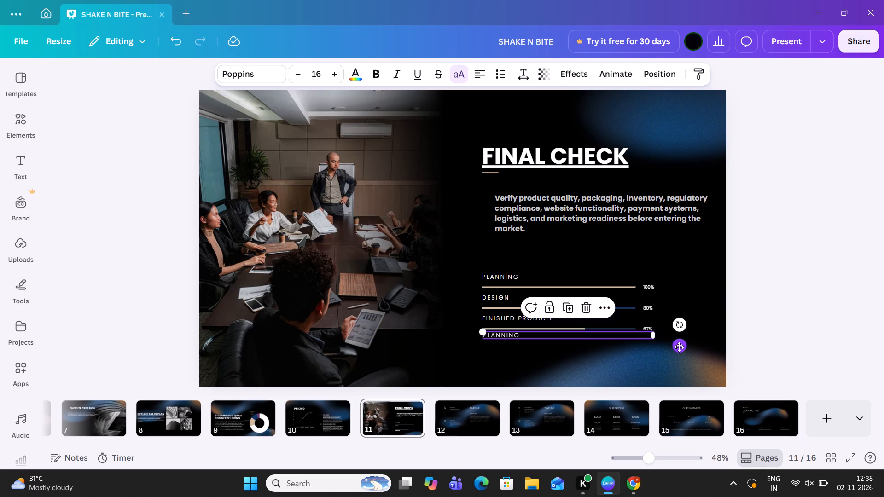
double_click(679, 348)
left_click(786, 276)
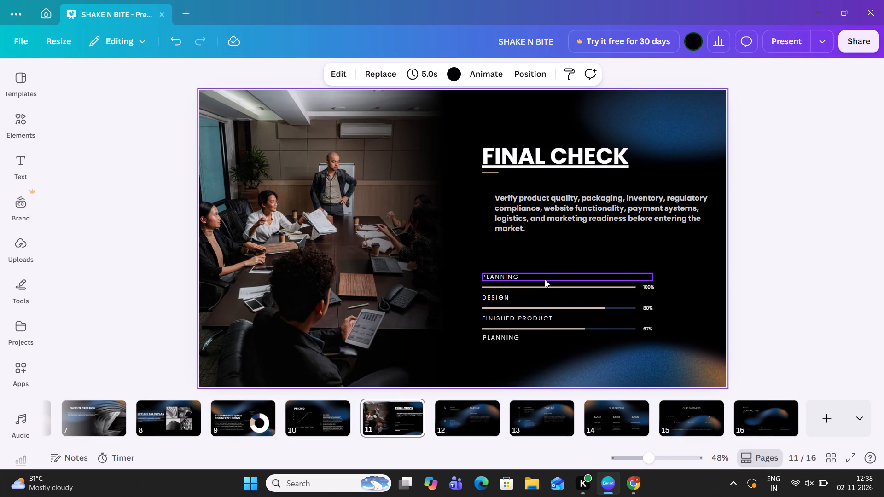
Replace the DESIGN label's text with "Product finalisation".
double_click(509, 296)
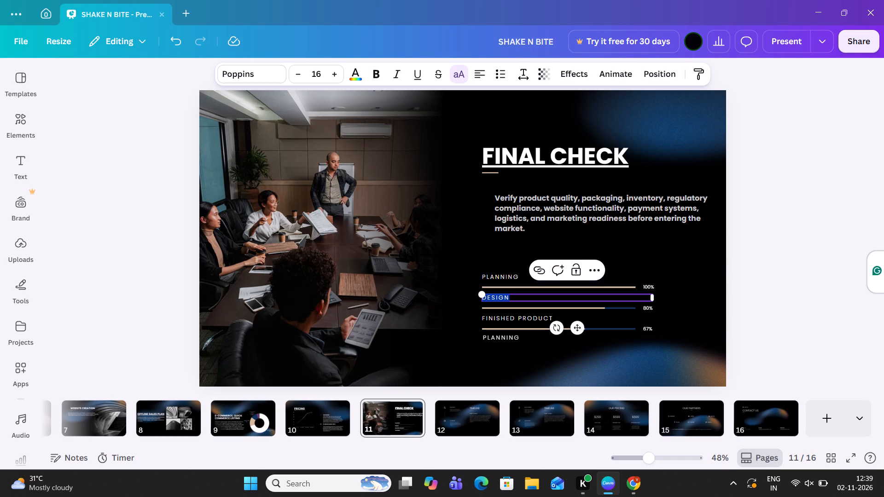
type("Product")
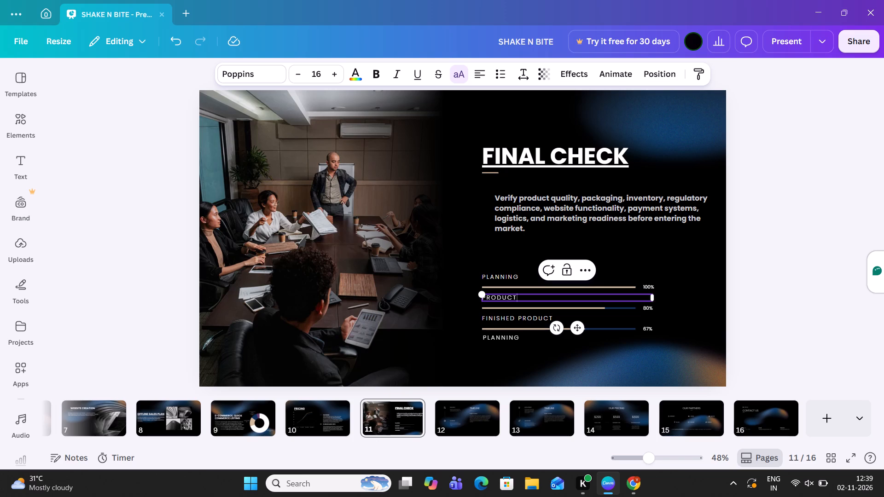
key("space")
type("fi")
key("BackSpace")
key("BackSpace")
type("finali")
key("BackSpace")
type("isatio")
key("n")
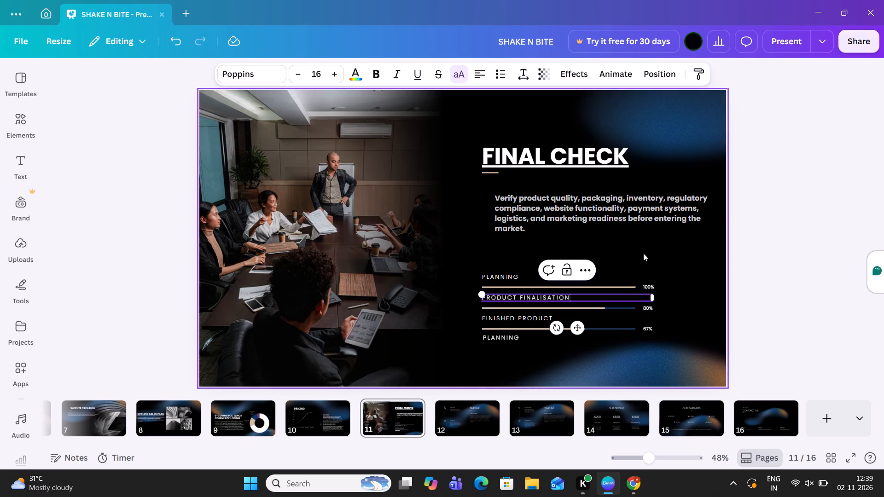
Set the PLANNING progress bar's percentage to 90.
double_click(651, 286)
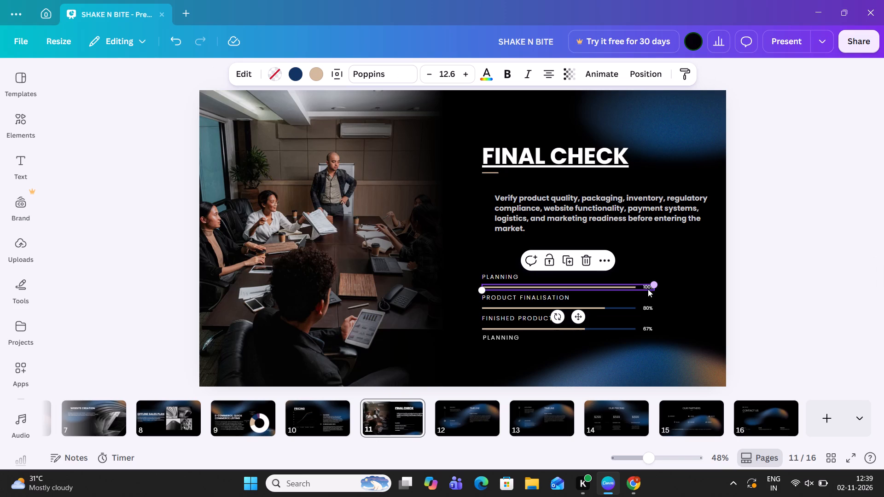
double_click(647, 286)
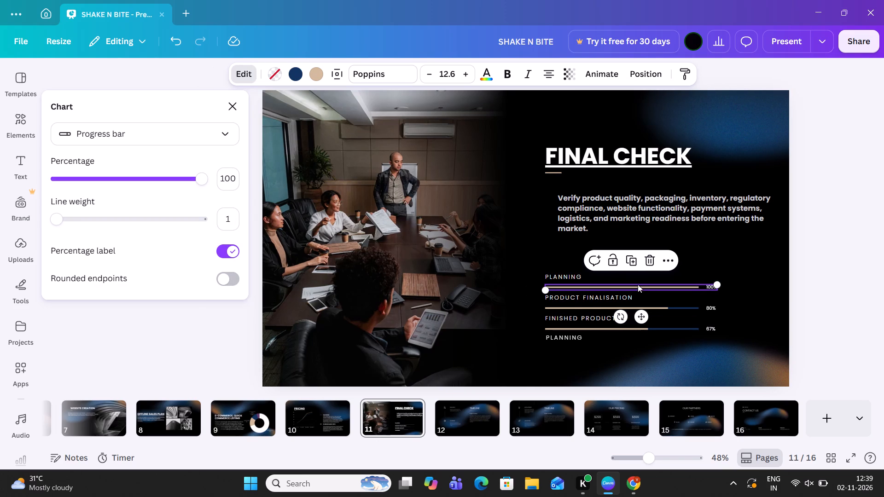
left_click(233, 180)
key("9")
key("0")
key("Return")
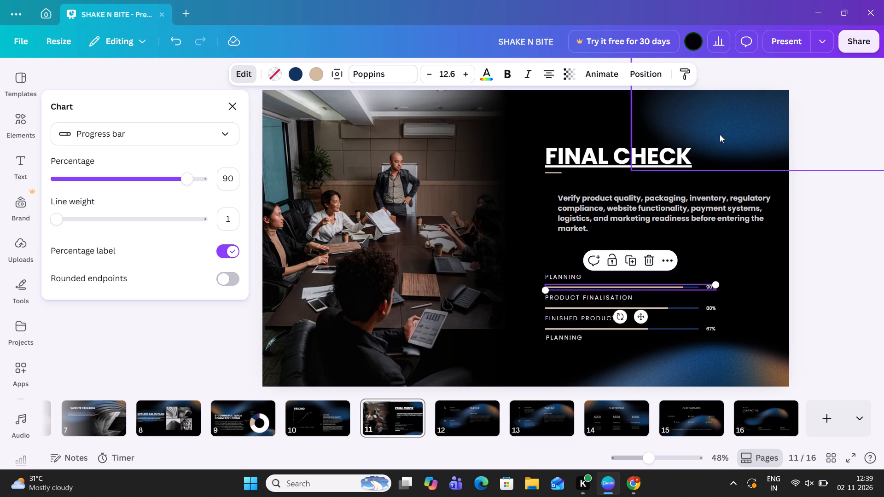
left_click(862, 194)
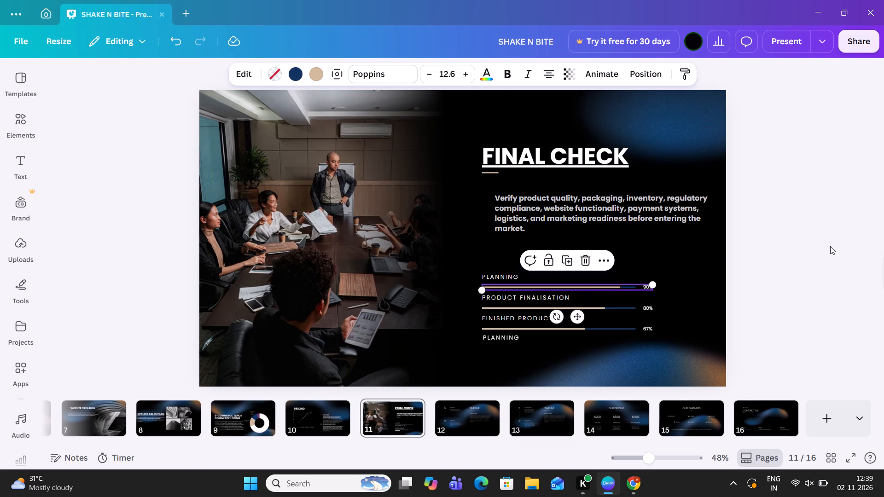
left_click(830, 246)
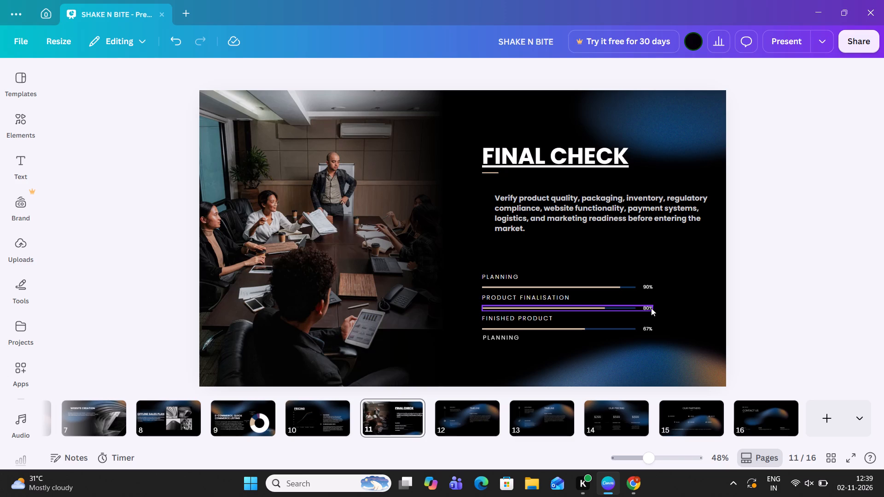
Set the PRODUCT FINALISATION progress bar's percentage to 100.
double_click(651, 308)
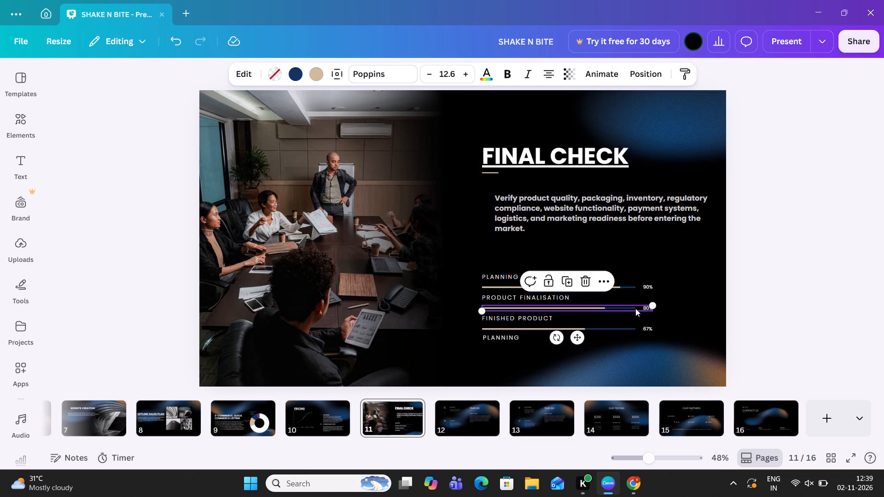
double_click(635, 308)
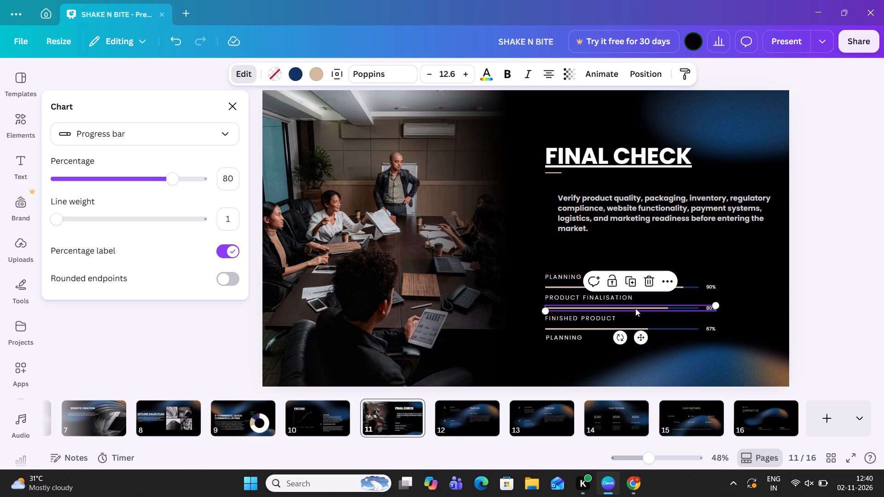
double_click(233, 183)
type("100")
key("Return")
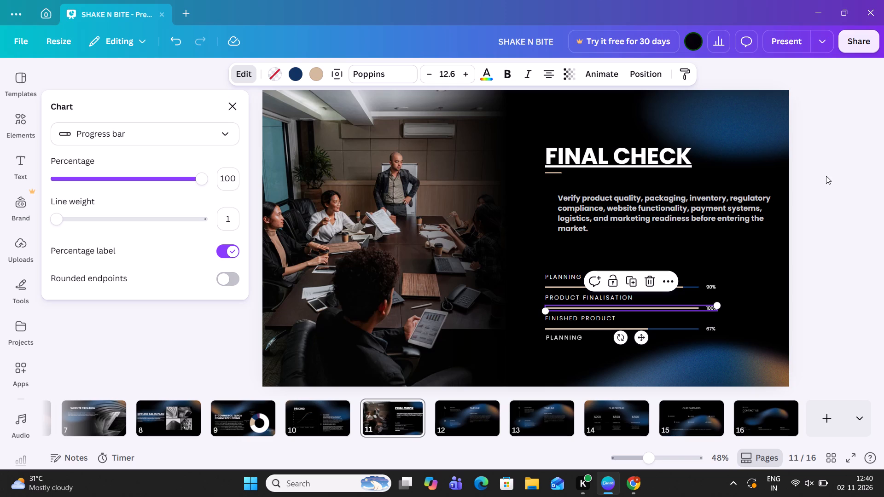
left_click(826, 176)
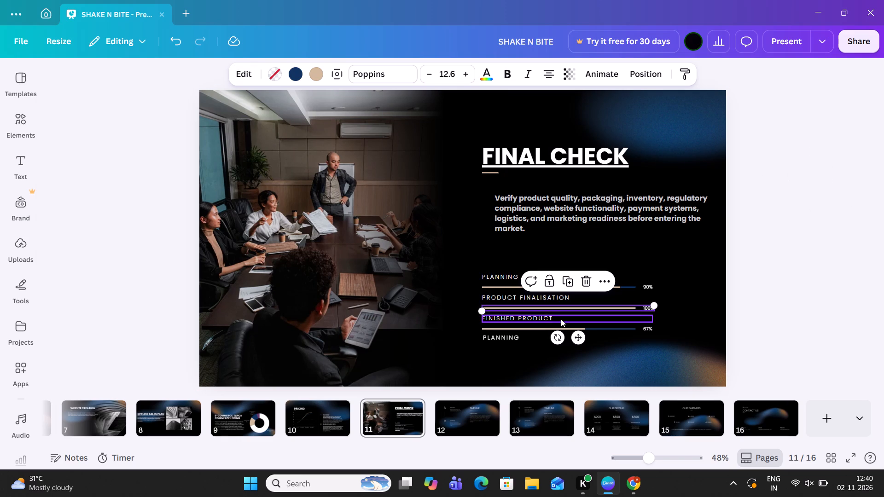
Open the FINISHED PRODUCT label's text for editing.
double_click(549, 318)
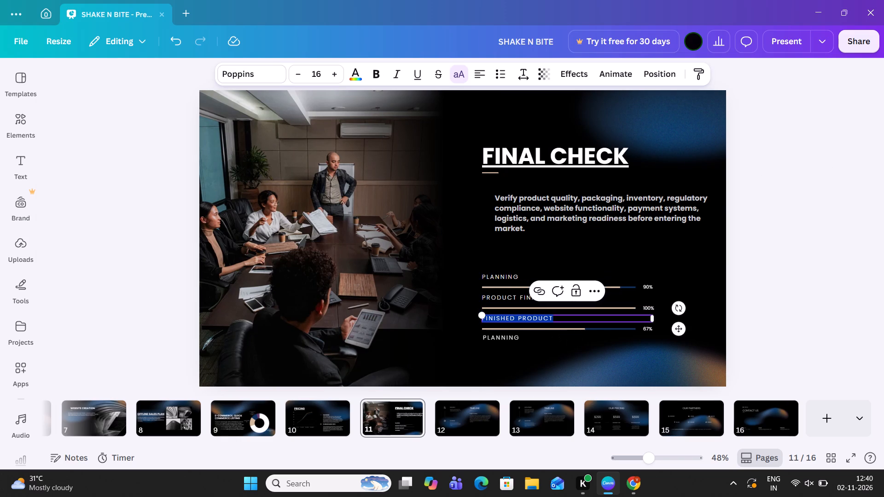
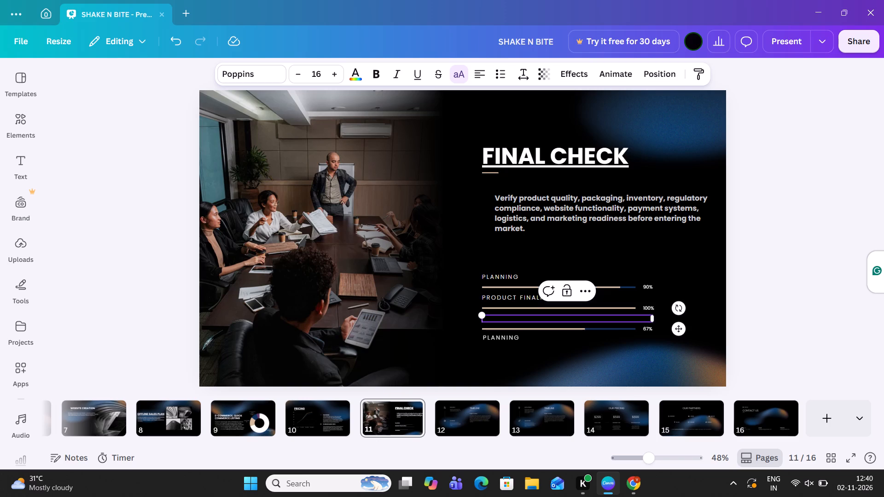
Enter "distribution planning" as the third progress label's text on slide 11.
type("ko")
key("BackSpace")
key("BackSpace")
type("distribution planning")
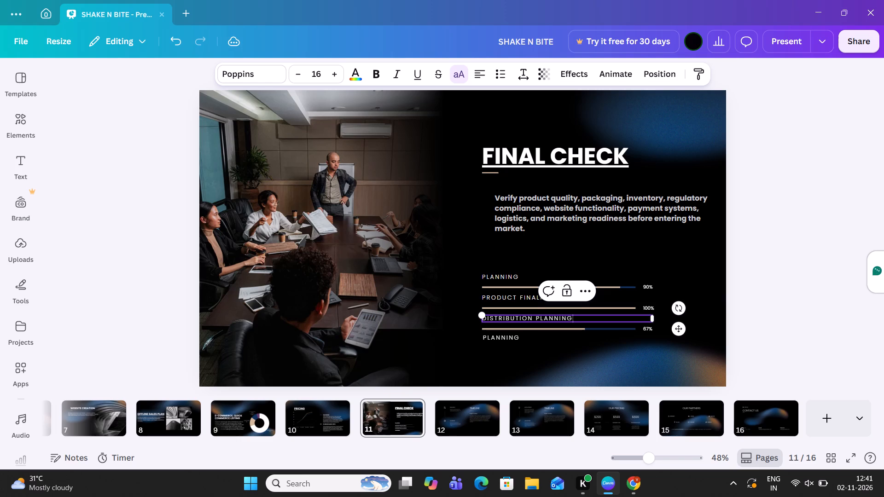
Set the DISTRIBUTION PLANNING progress bar's percentage to 45.
double_click(648, 329)
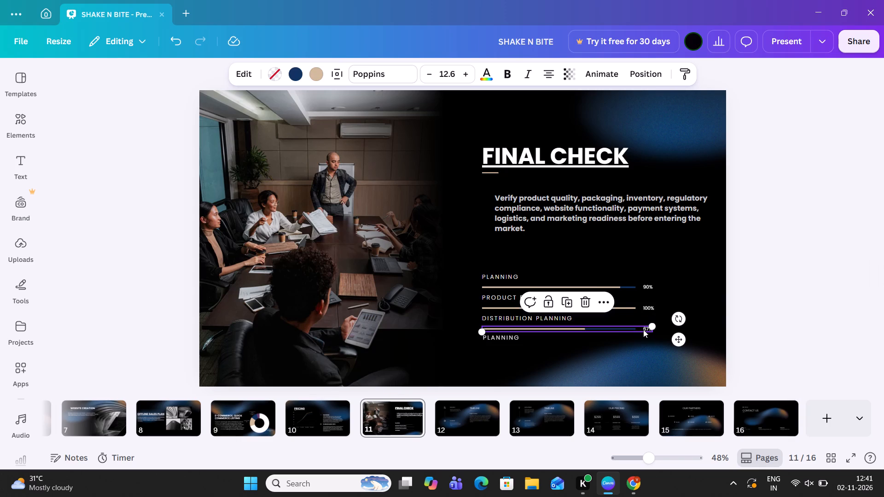
double_click(643, 329)
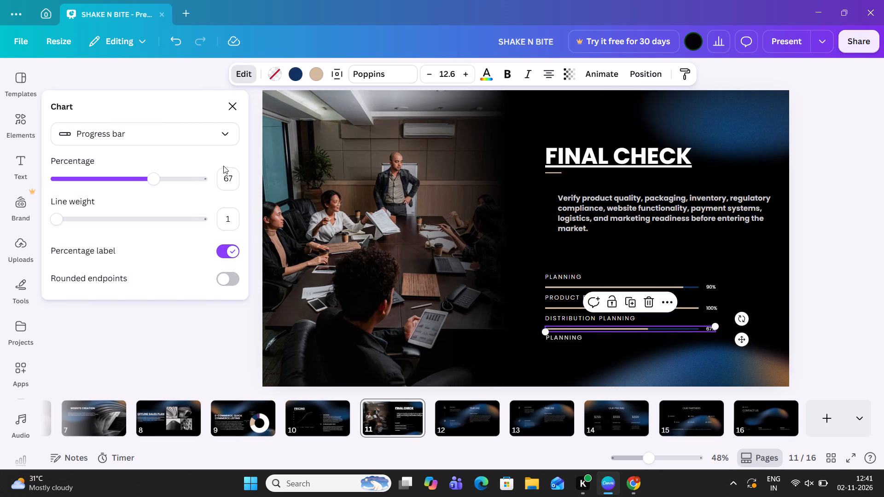
double_click(233, 177)
type("45")
key("Return")
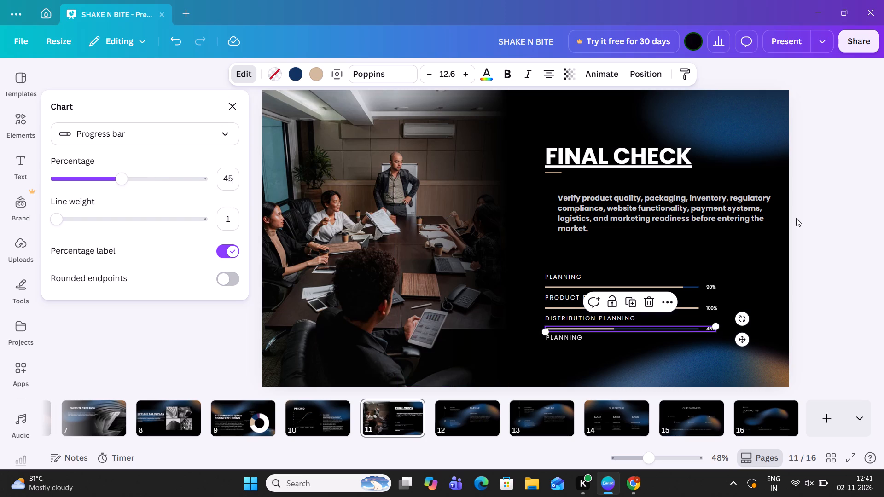
left_click(830, 224)
left_click(830, 224)
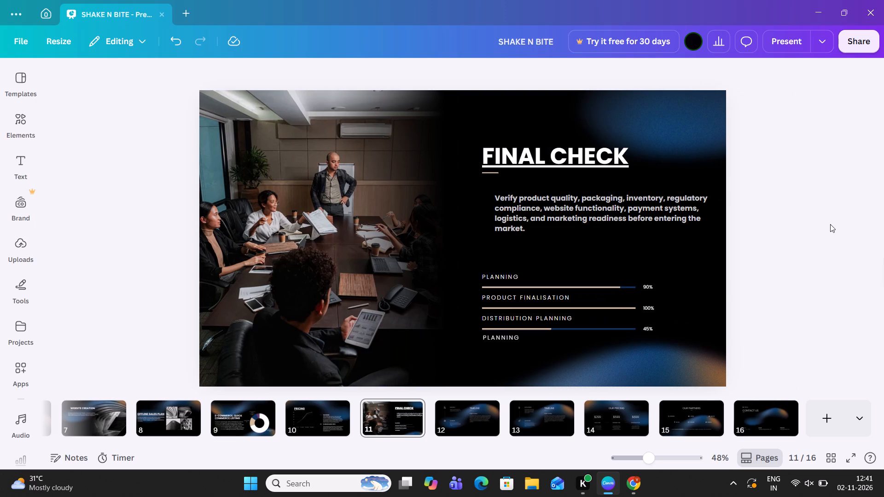
Replace the text of the lowest PLANNING label, under the third progress bar, with "pricing plan".
double_click(514, 336)
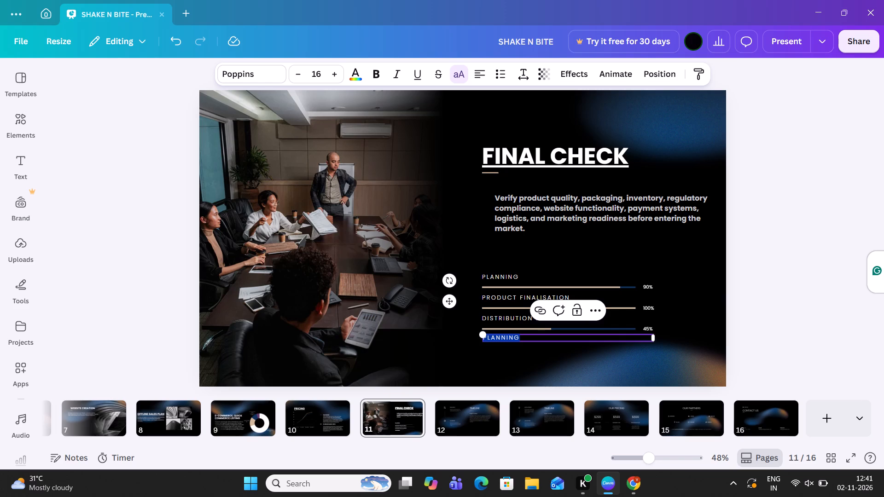
type("pr")
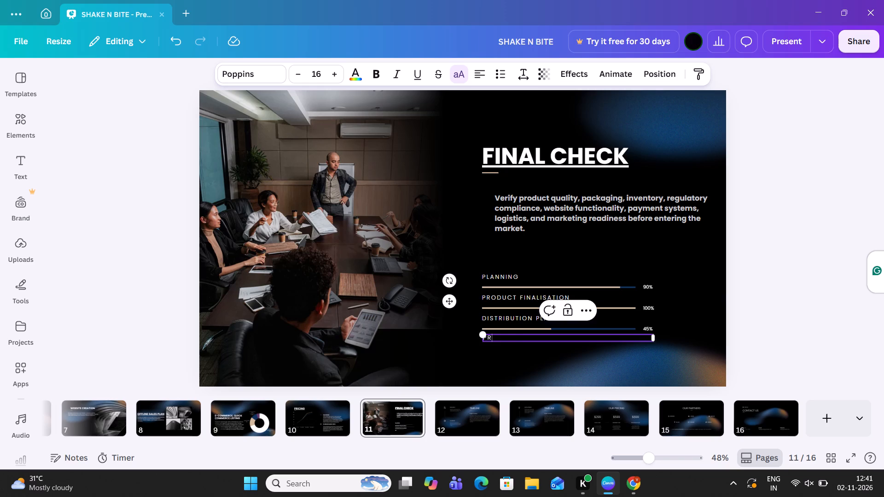
type("icing plan")
left_click(743, 330)
Duplicate the DISTRIBUTION PLANNING progress bar and place the copy just beneath the PRICING PLAN label, in line with the other bars.
left_click(608, 327)
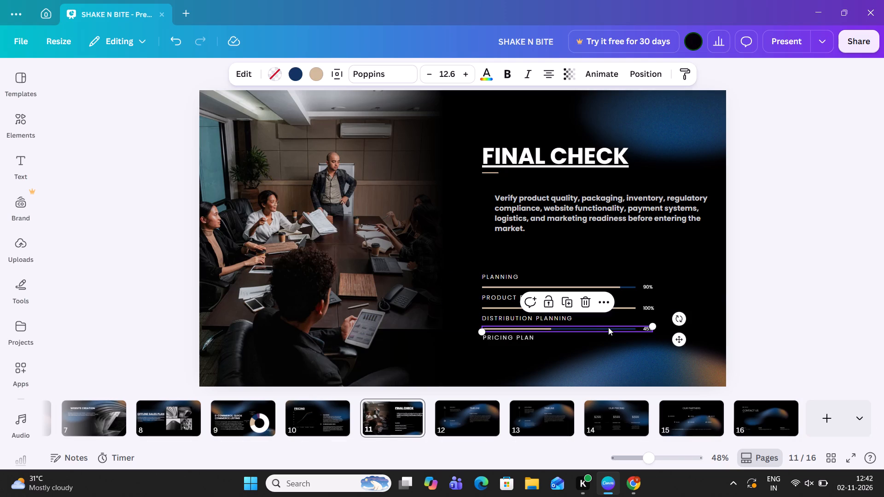
left_click(566, 304)
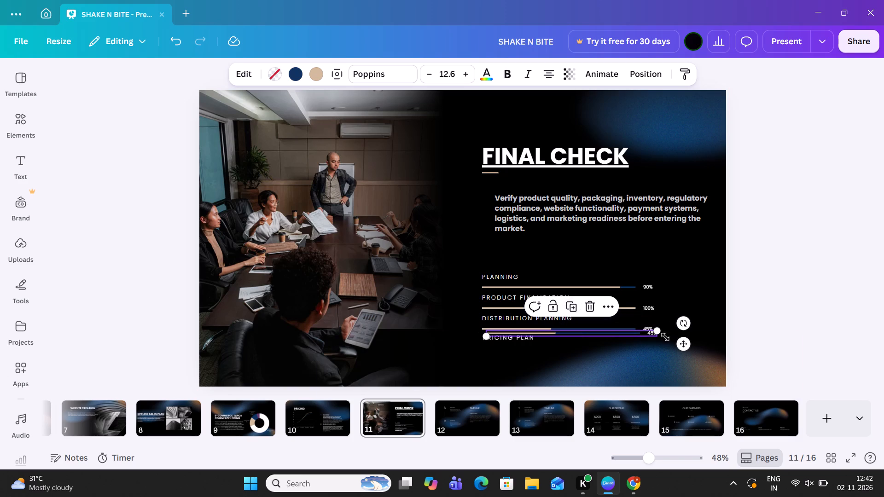
left_click_drag(683, 344, 681, 353)
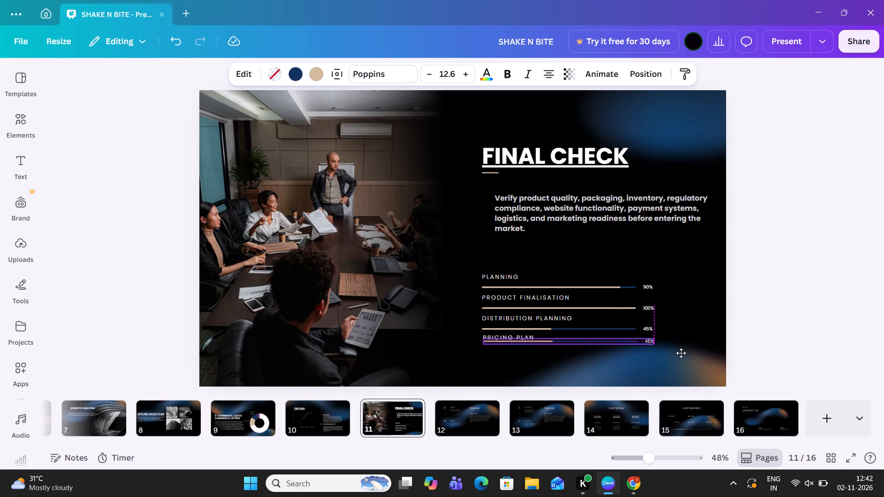
left_click_drag(681, 353, 679, 359)
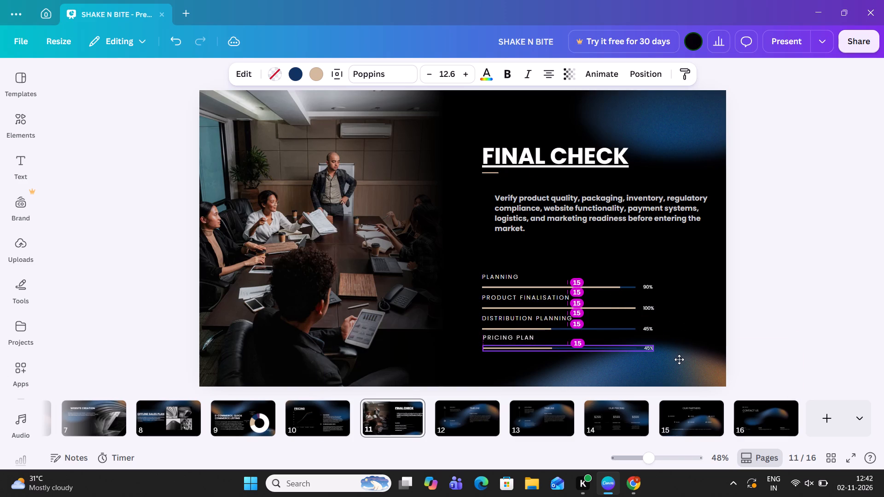
left_click_drag(679, 359, 678, 359)
left_click(785, 324)
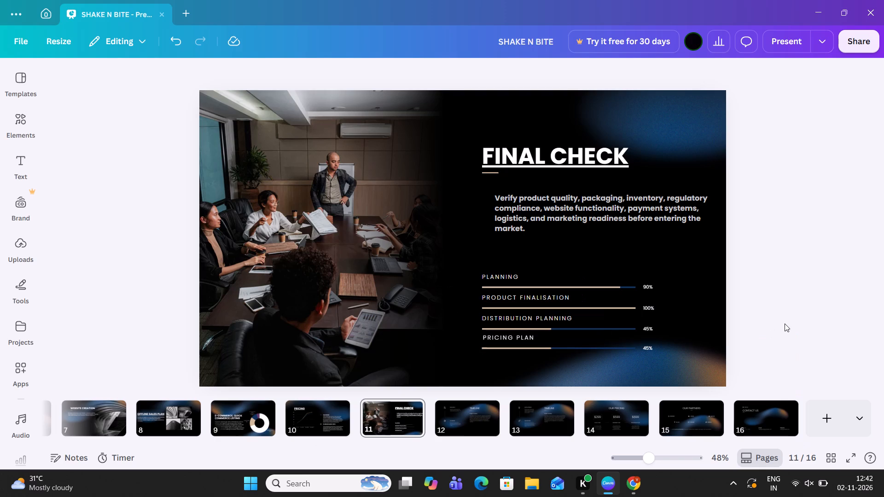
left_click(650, 349)
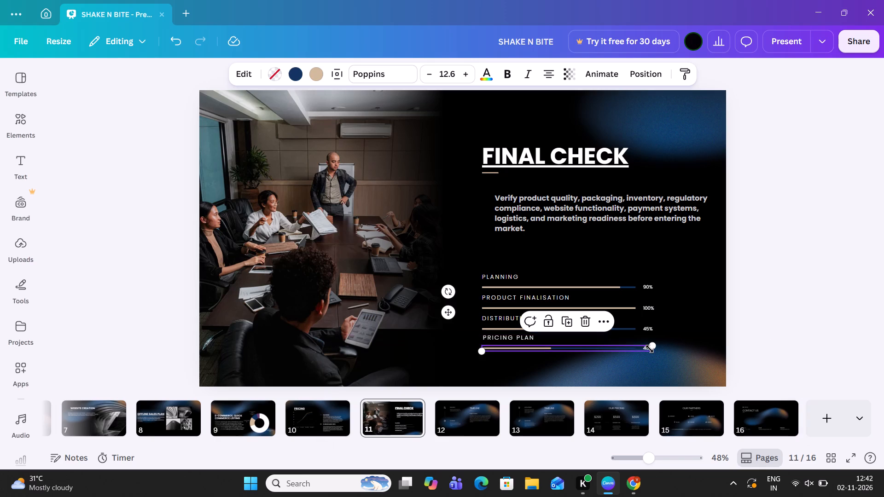
left_click(450, 311)
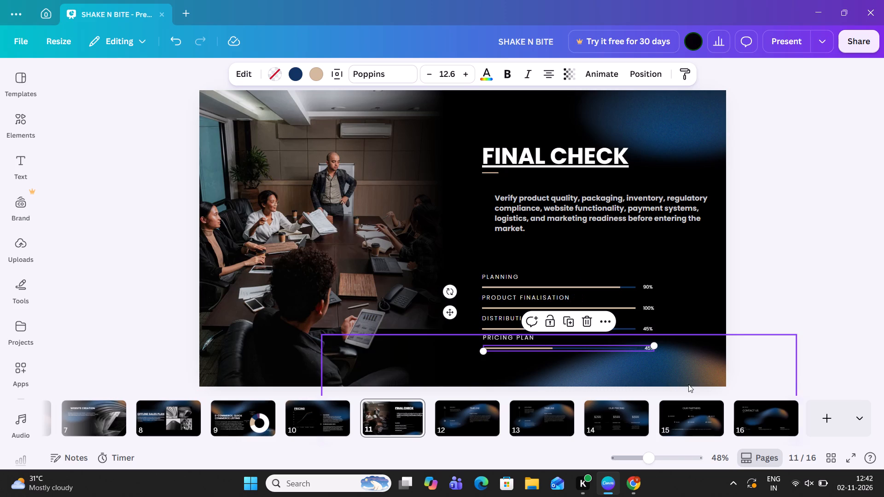
Set the PRICING PLAN progress bar's percentage to 60.
double_click(632, 350)
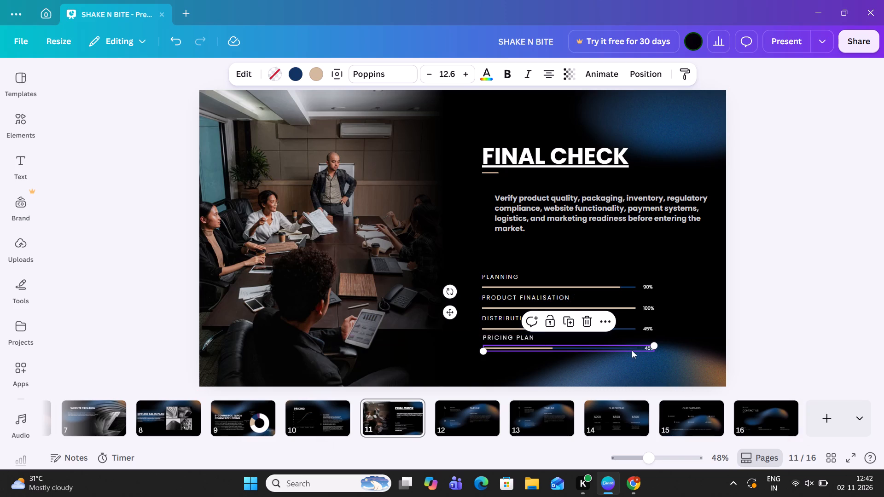
double_click(233, 179)
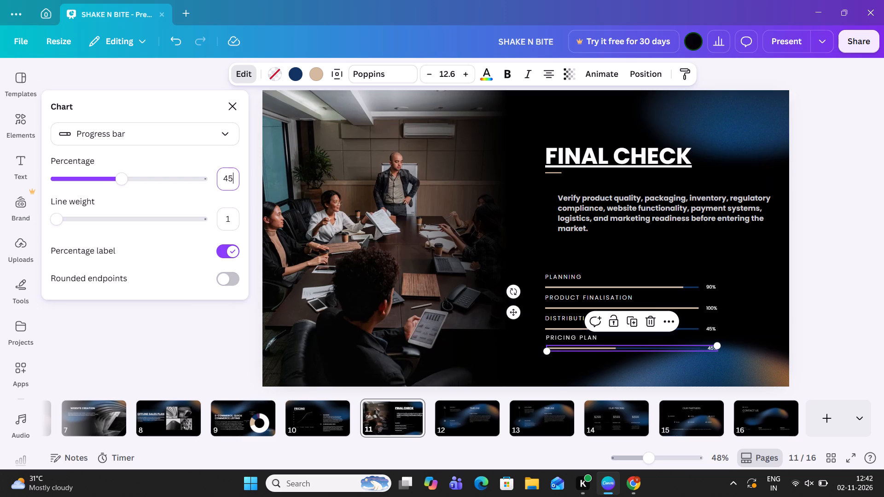
type("60")
key("Return")
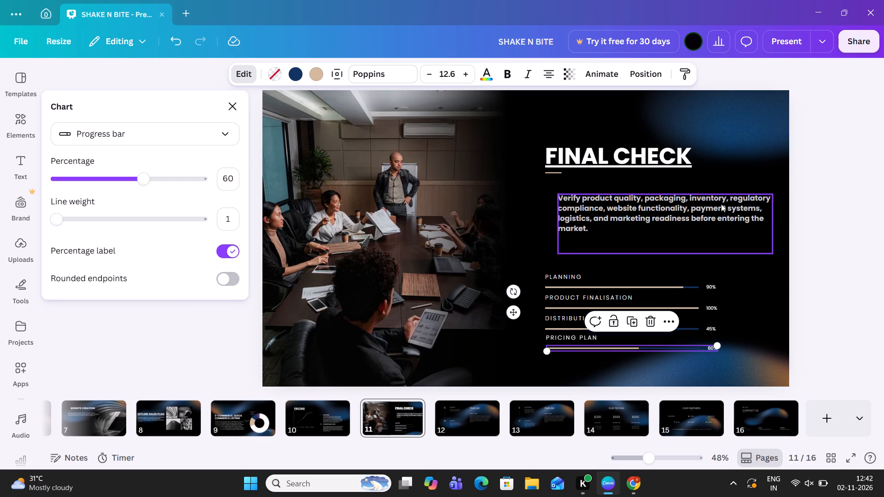
left_click(826, 199)
left_click(816, 208)
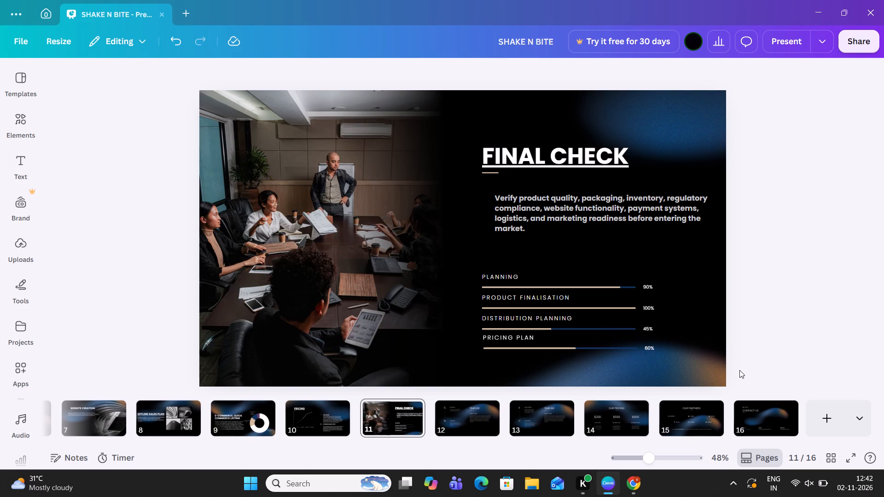
Look through slides 12 to 15 to examine the remaining template content after the FINAL CHECK slide.
left_click(484, 422)
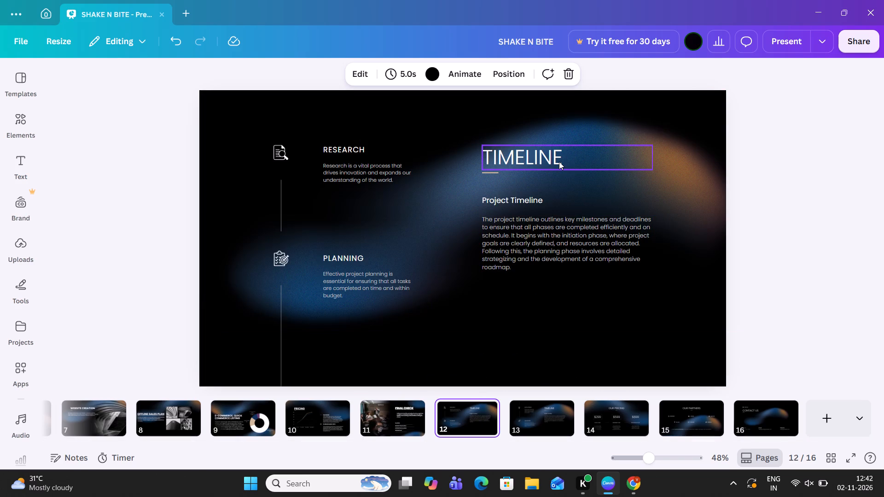
left_click(320, 286)
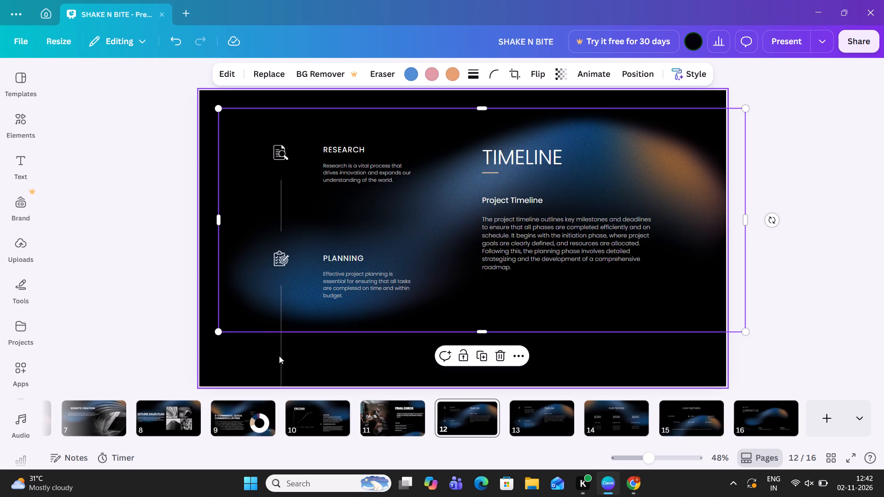
left_click(280, 356)
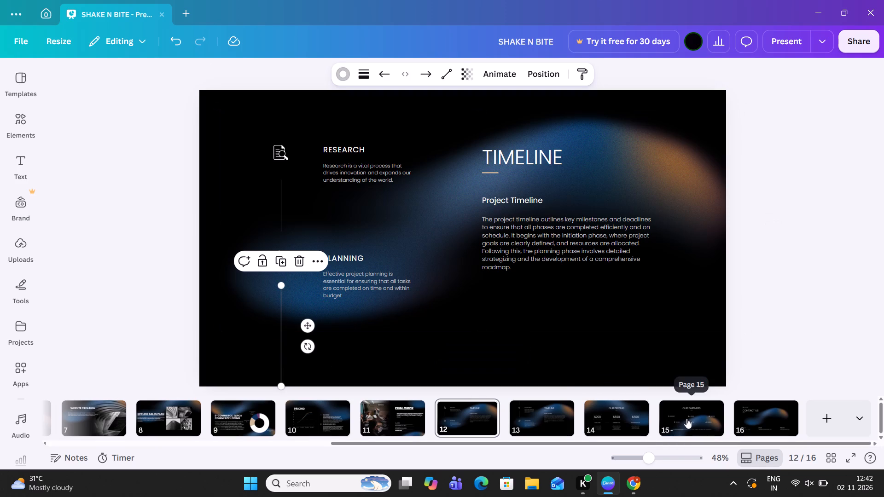
left_click(538, 411)
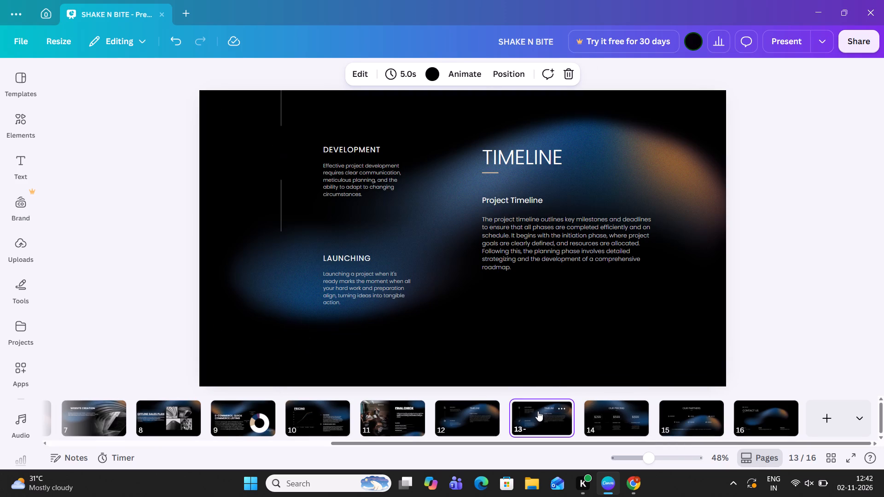
left_click(637, 411)
left_click(712, 403)
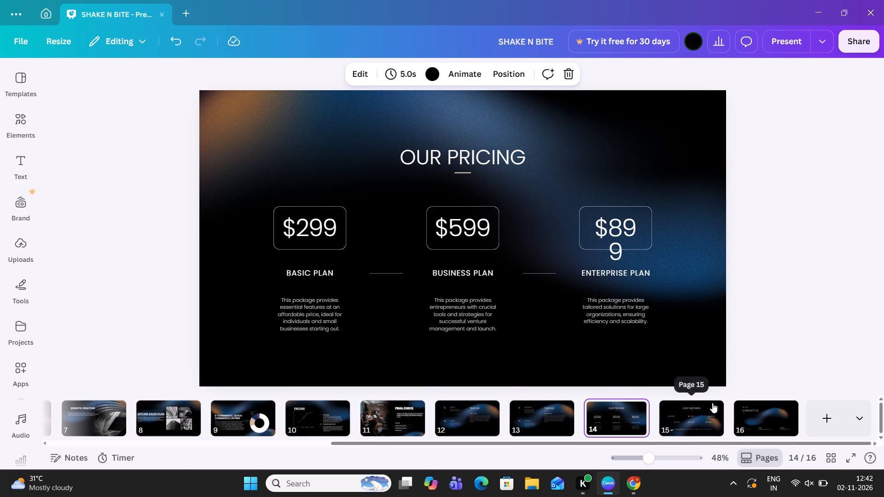
left_click(407, 416)
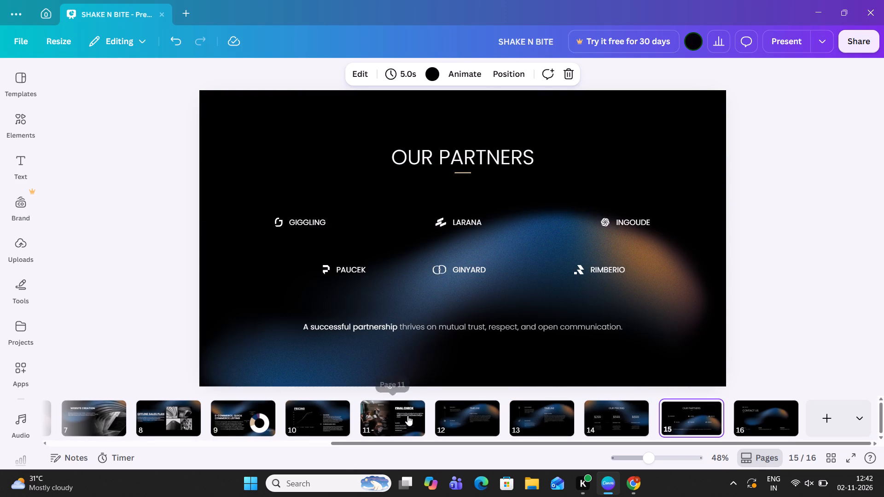
Delete the "Project Timeline" subheading above the paragraph on slide 12.
left_click(461, 412)
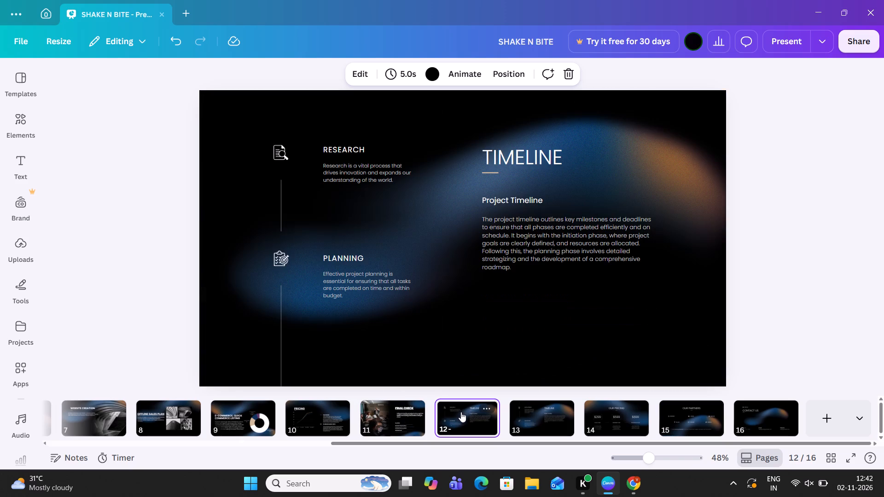
left_click(600, 271)
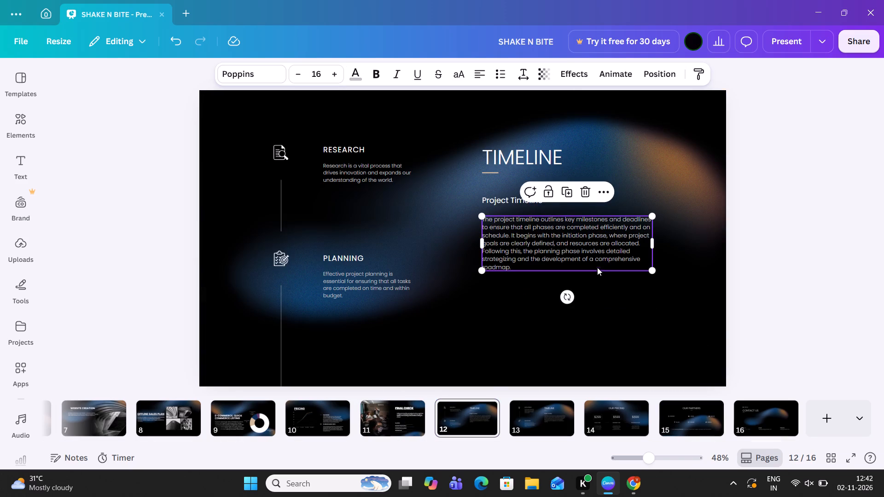
left_click(512, 199)
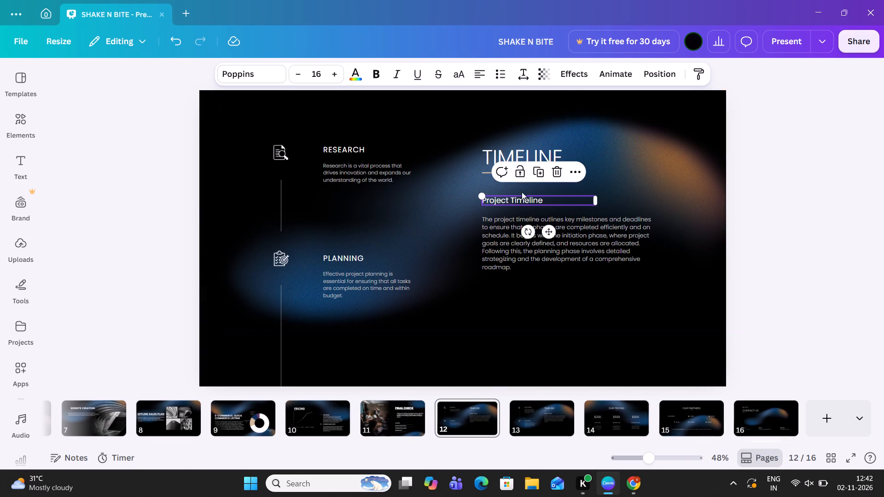
left_click(553, 173)
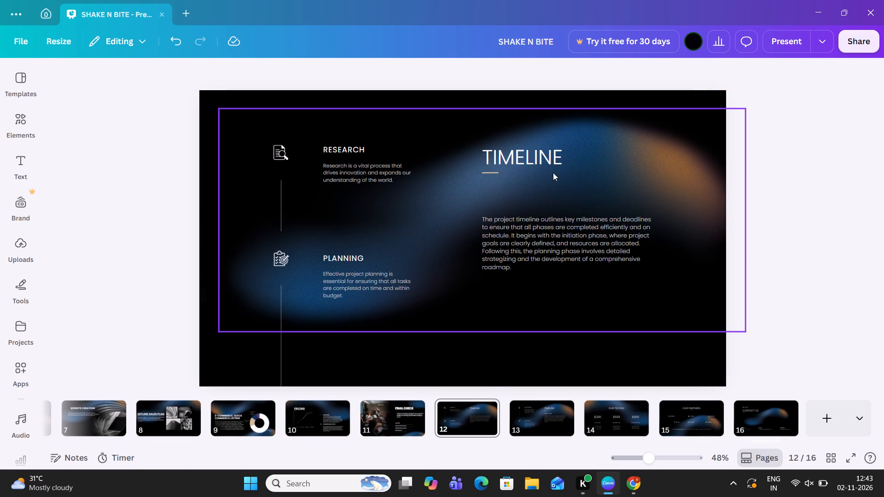
Change slide 12's TIMELINE title to PROJECT TIMELINE and widen its text box so it fits on one line.
left_click(535, 161)
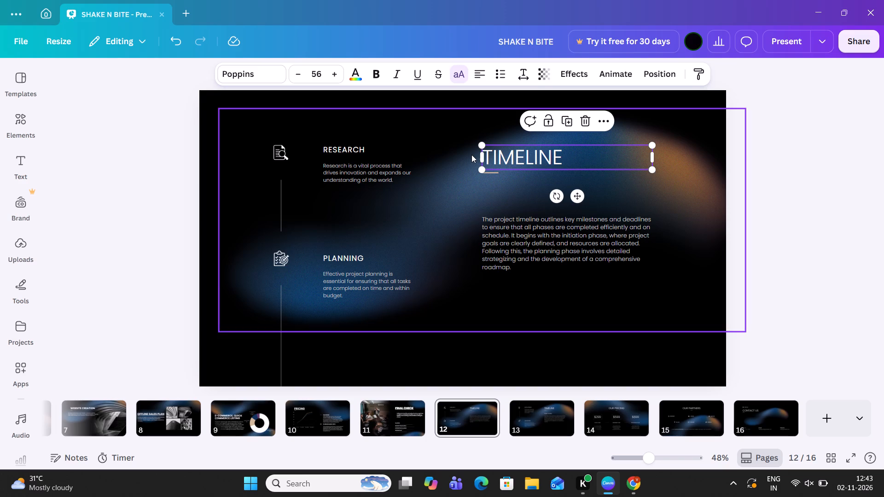
double_click(486, 158)
left_click(486, 158)
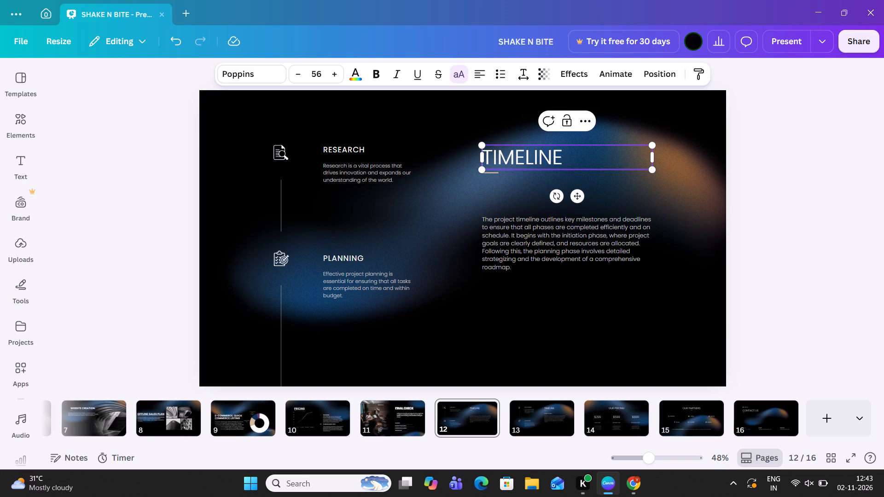
type("PROJECT")
key("space")
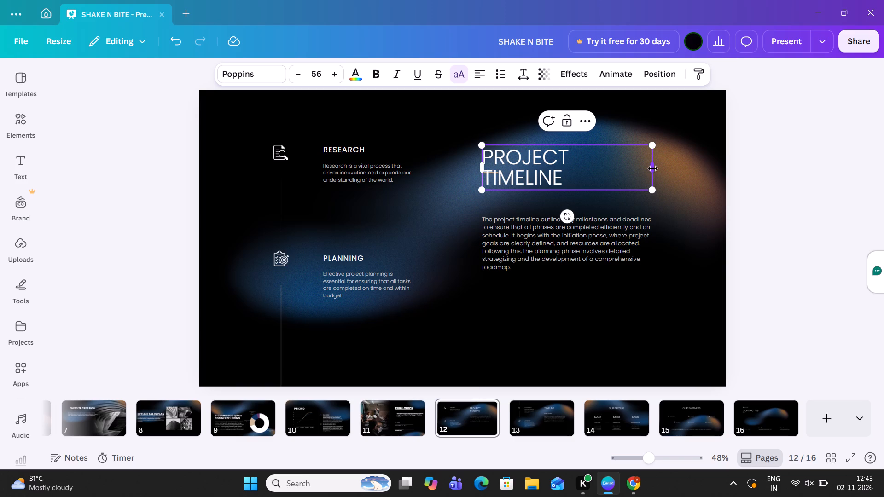
left_click_drag(653, 169, 675, 166)
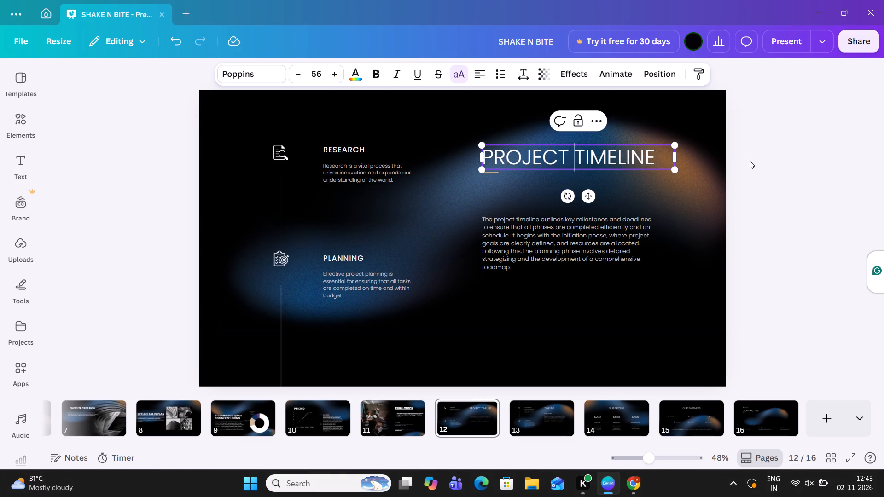
left_click(737, 158)
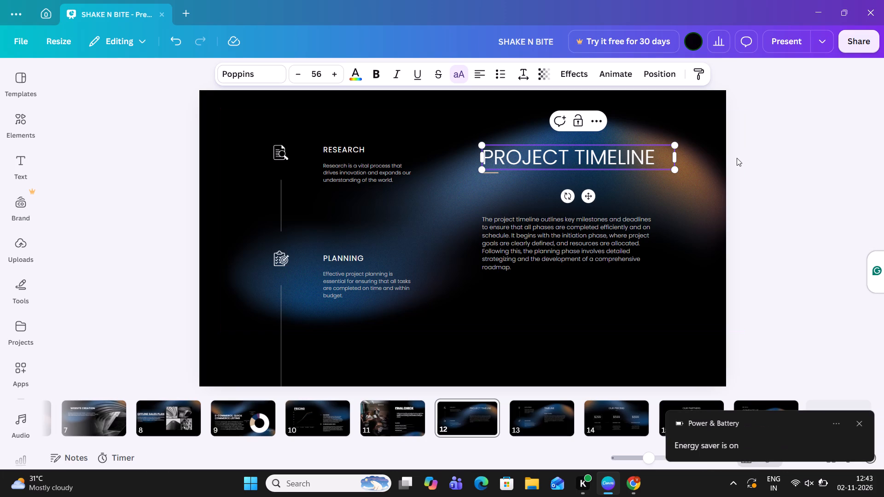
Make the PROJECT TIMELINE title bold and underlined.
left_click(548, 156)
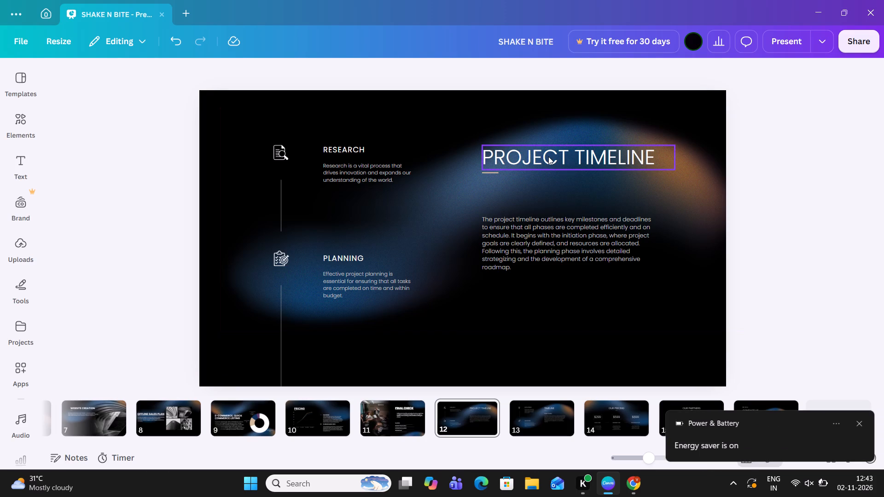
left_click(372, 68)
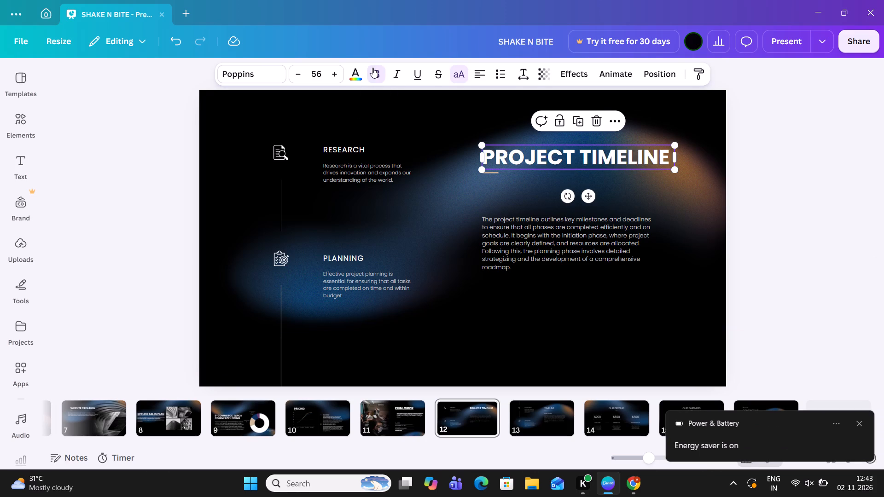
left_click(419, 75)
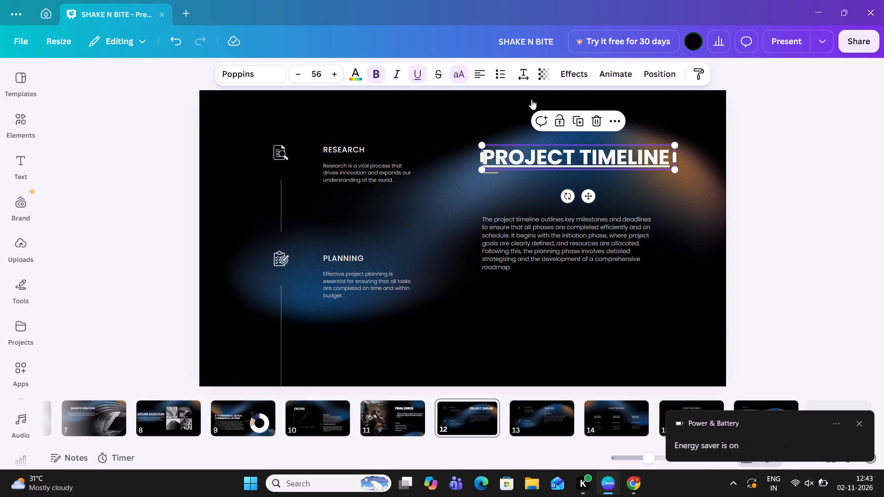
left_click(807, 183)
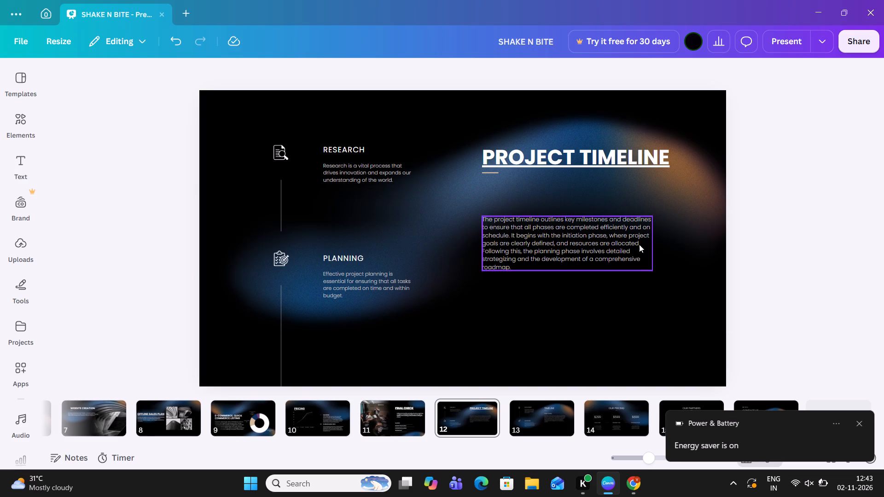
Scale up the paragraph under the PROJECT TIMELINE title to font size 19.
left_click(639, 244)
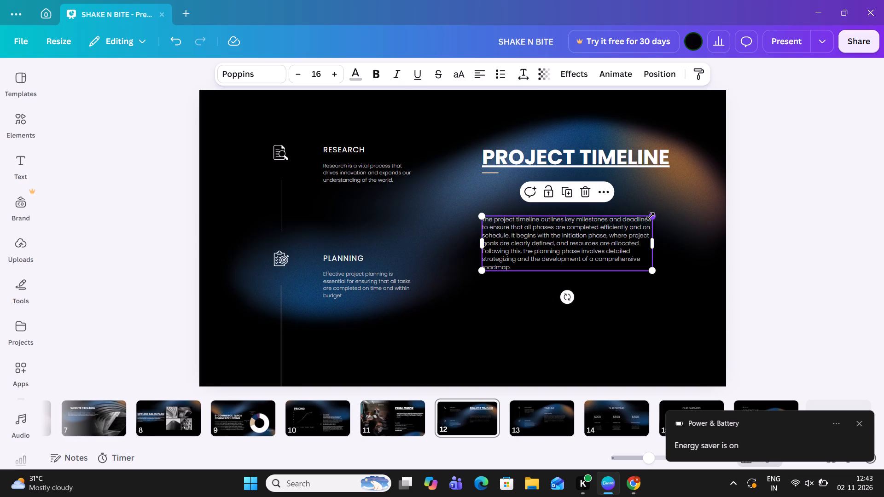
left_click_drag(651, 216, 683, 207)
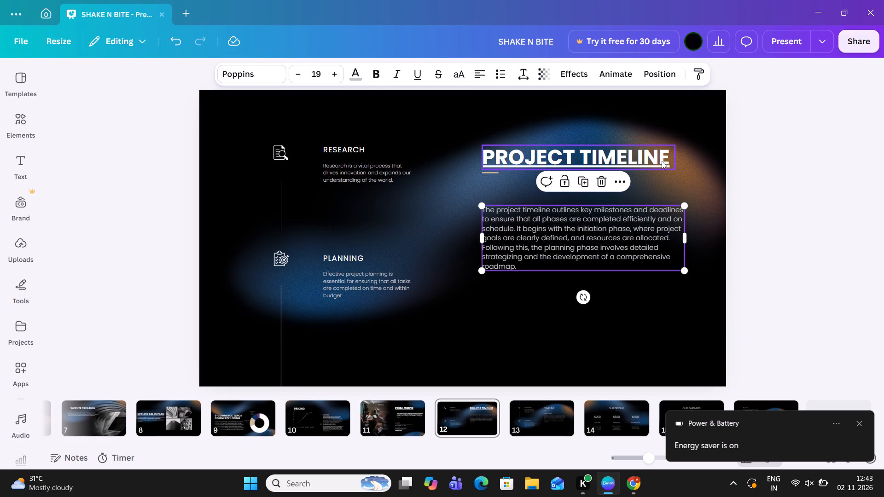
Scale up the PROJECT TIMELINE title slightly so its box matches the paragraph's width.
left_click(662, 161)
left_click_drag(675, 143, 685, 140)
Widen the timeline paragraph's box to about 820, shift it inside the slide margin, and make the text bold.
left_click(665, 248)
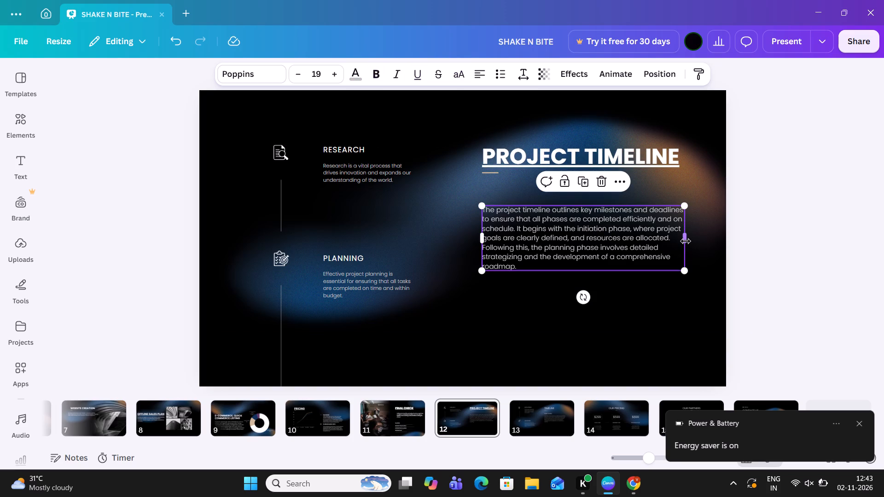
left_click_drag(686, 241, 698, 237)
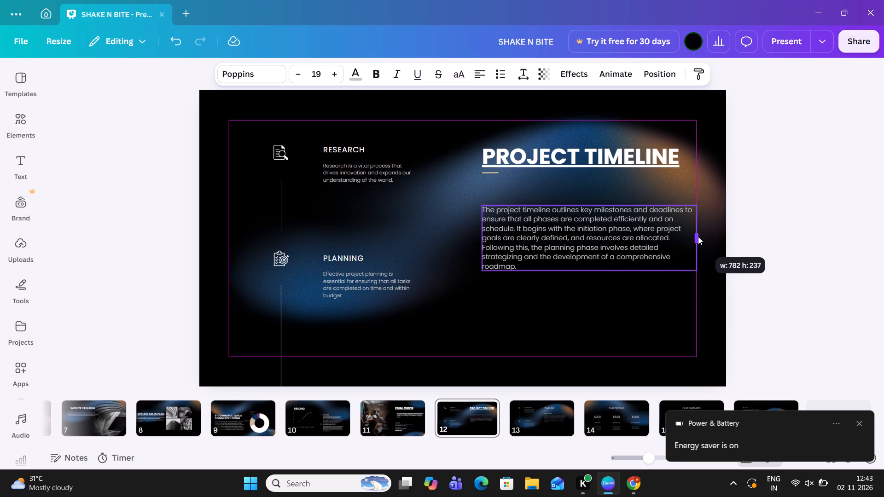
left_click_drag(698, 237, 708, 236)
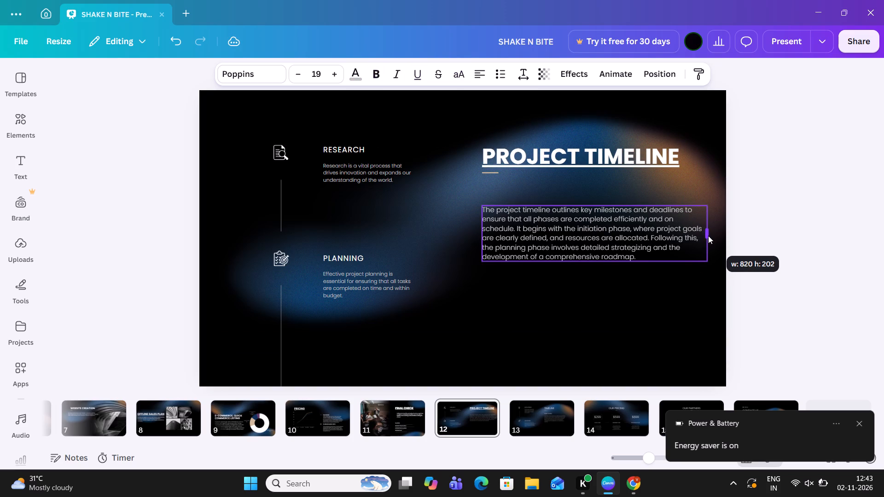
left_click_drag(708, 236, 710, 236)
left_click(710, 236)
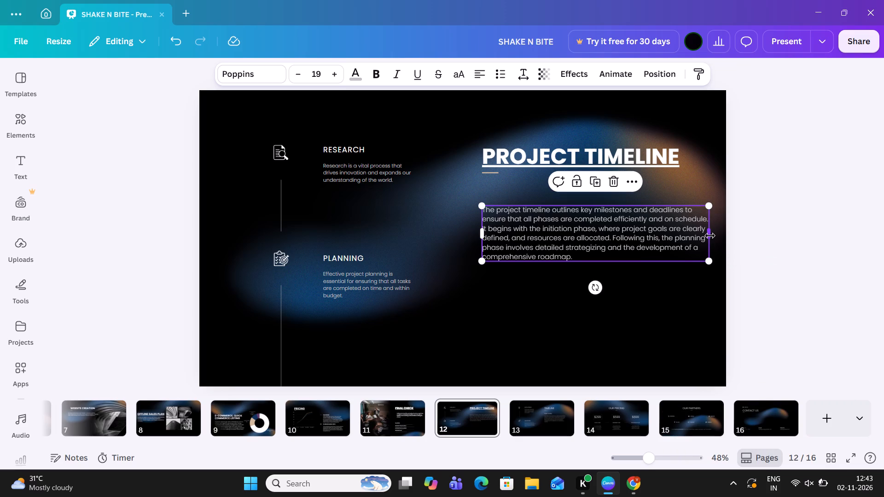
left_click_drag(597, 244, 583, 244)
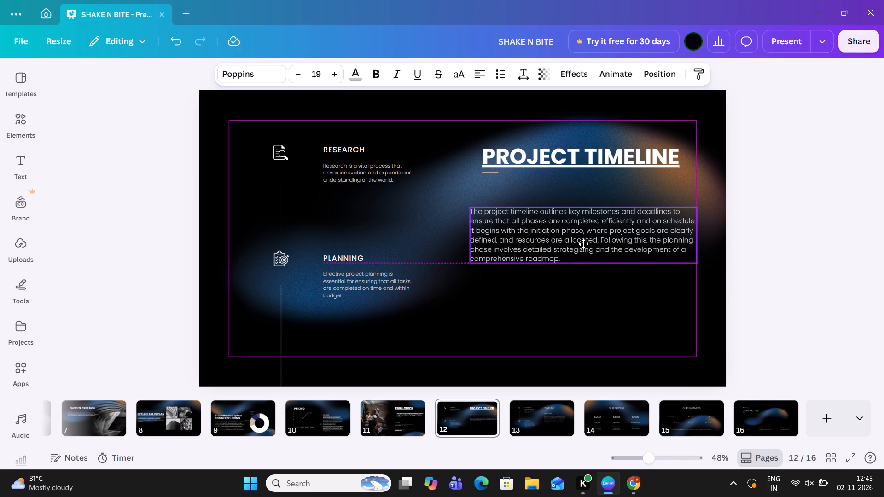
left_click_drag(583, 244, 585, 243)
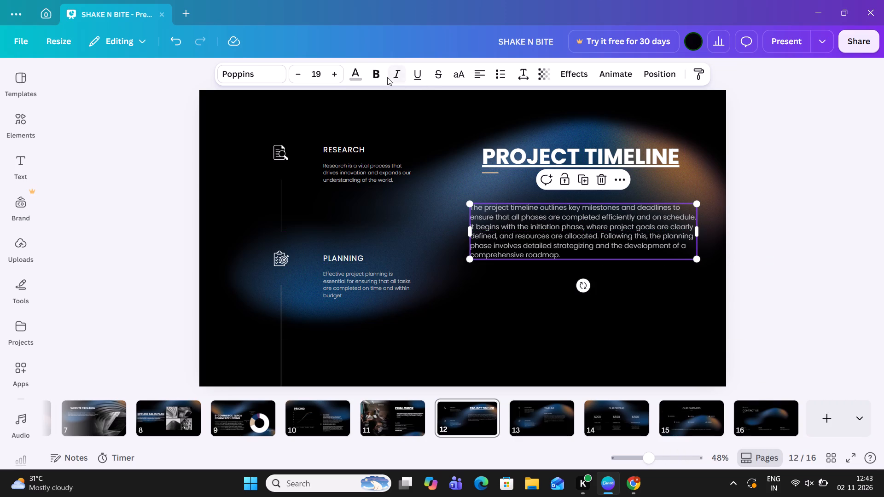
left_click(375, 76)
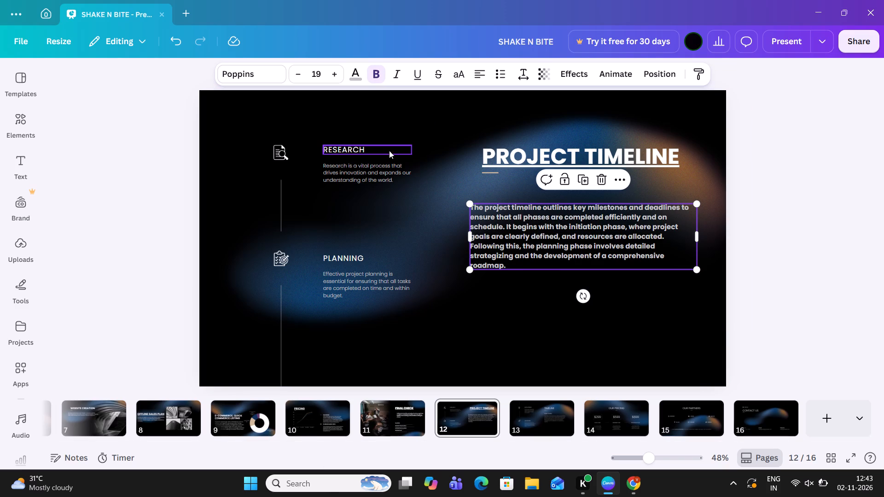
Set the font size of the RESEARCH and PLANNING headings to 25.
left_click(361, 145)
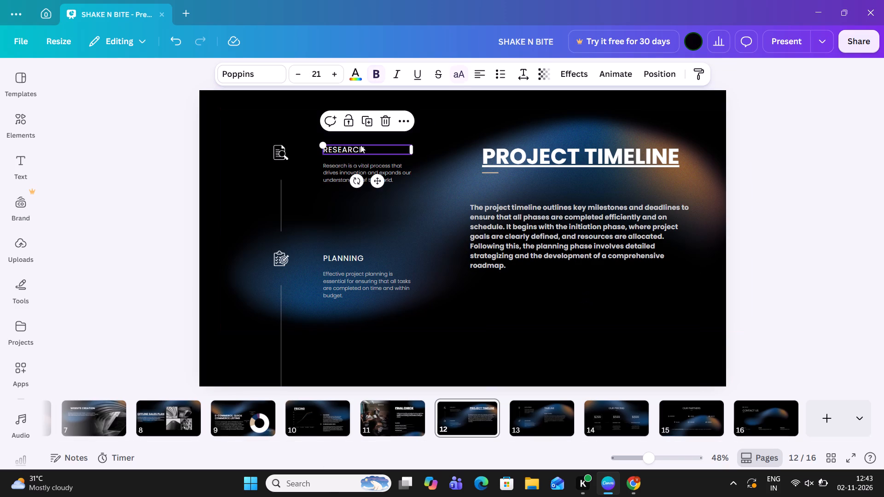
triple_click(337, 77)
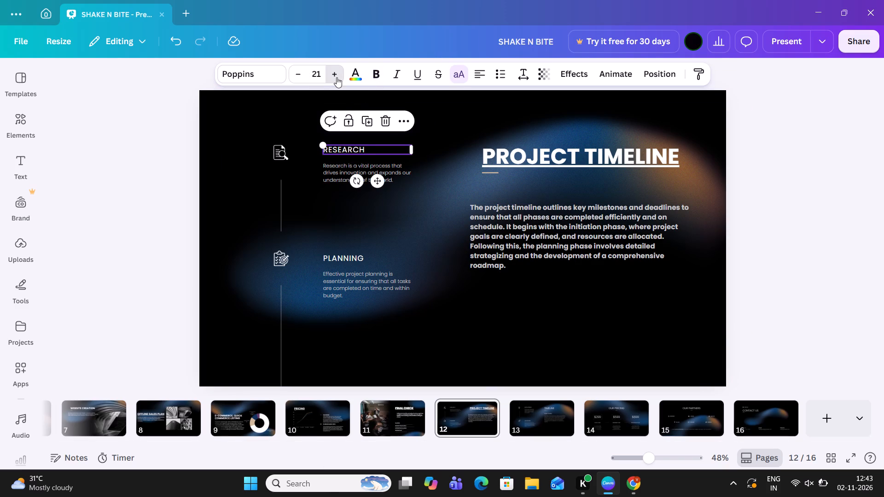
left_click(337, 77)
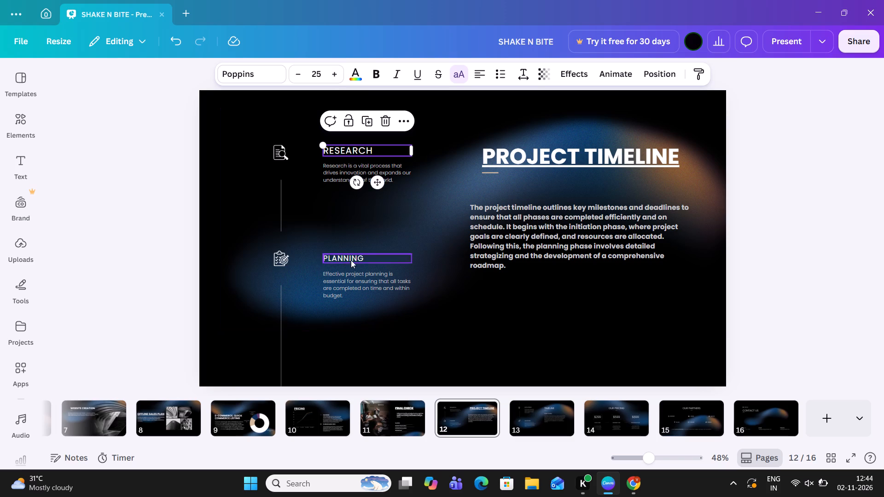
left_click(350, 264)
left_click(356, 257)
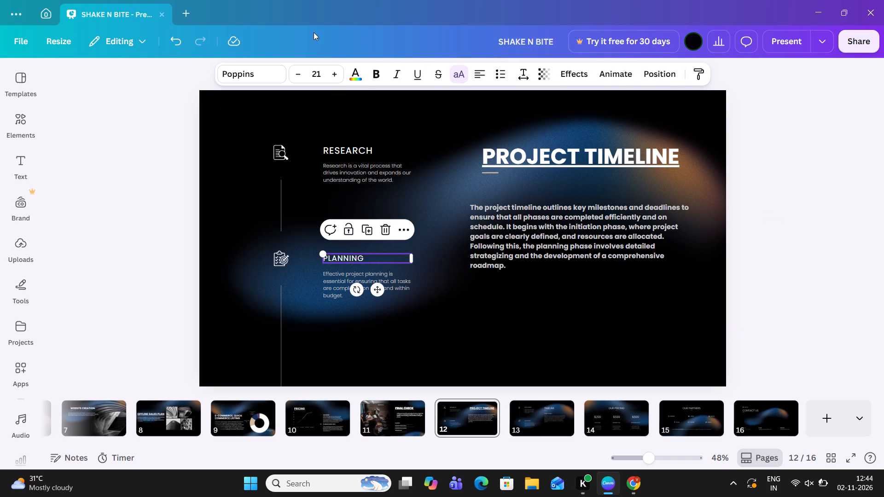
triple_click(332, 76)
left_click(332, 76)
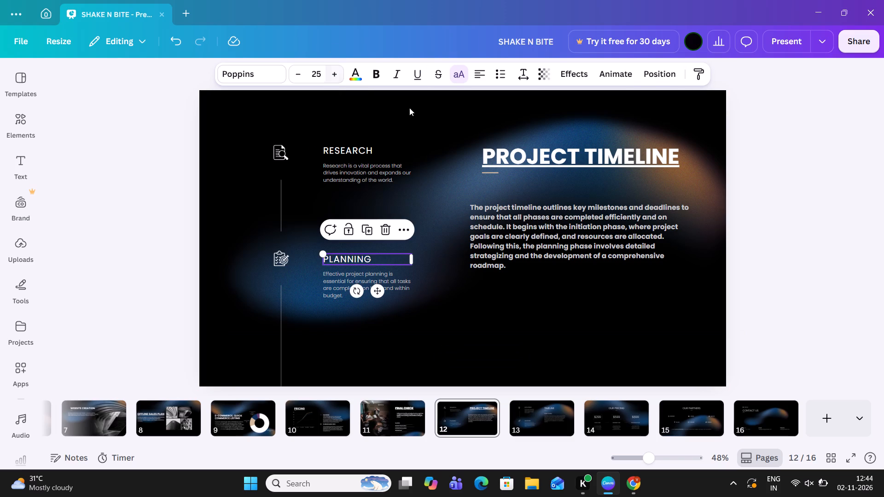
left_click(832, 216)
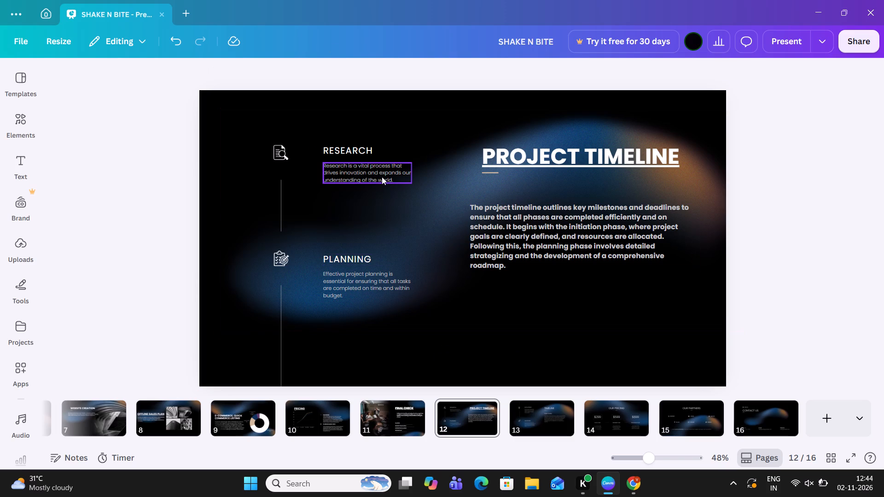
Scale up the description under RESEARCH to font size 15.9 and make it bold.
left_click(381, 177)
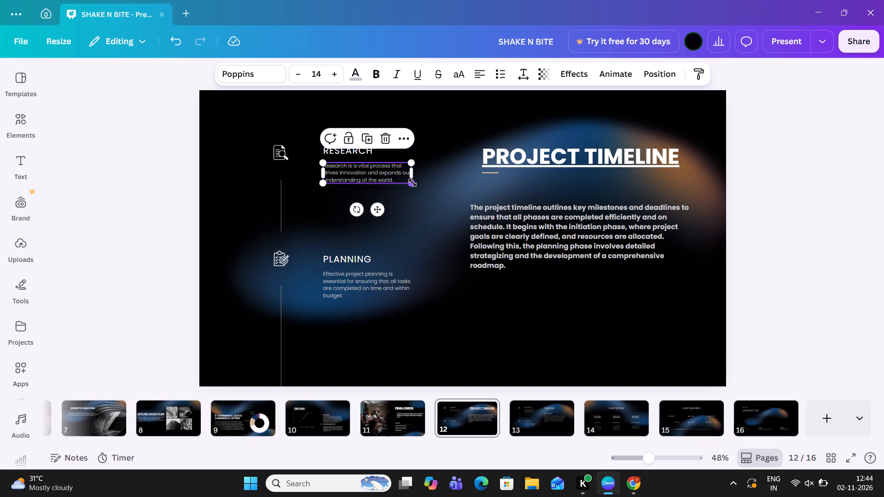
left_click_drag(413, 183, 421, 190)
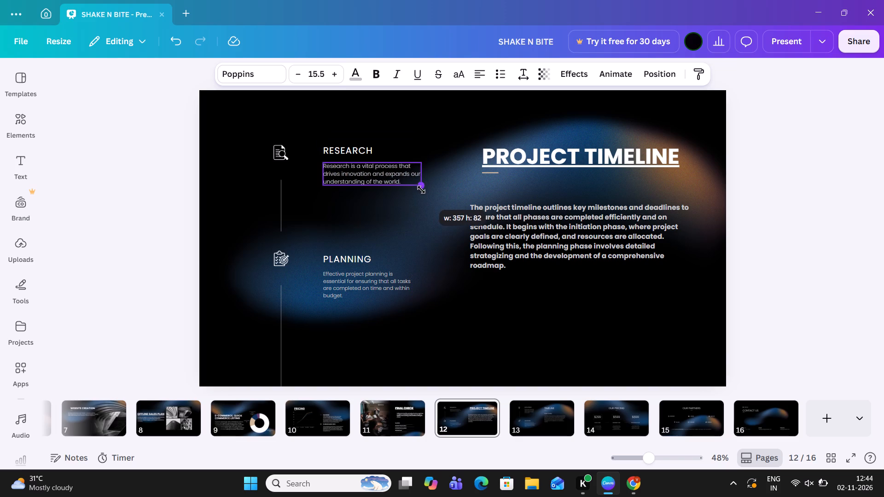
left_click_drag(421, 190, 423, 191)
left_click(377, 76)
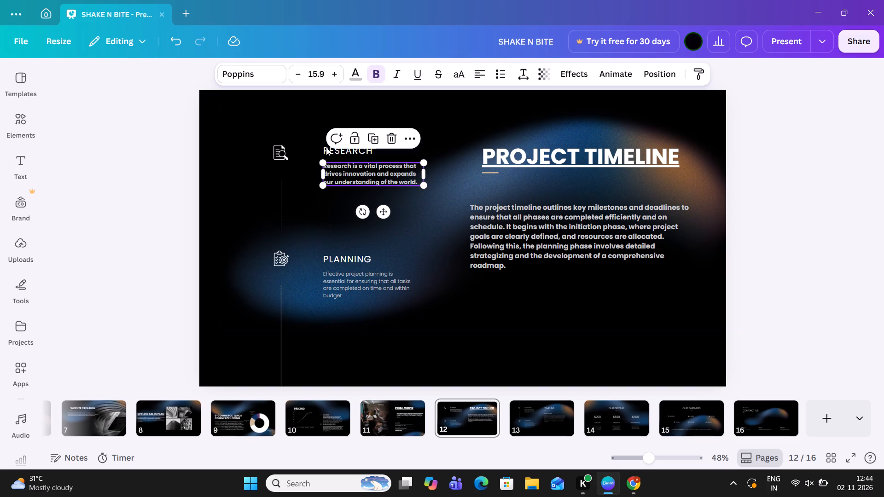
Shift the RESEARCH heading sideways so it sits roughly centred above its description, and underline it.
left_click_drag(326, 151, 337, 152)
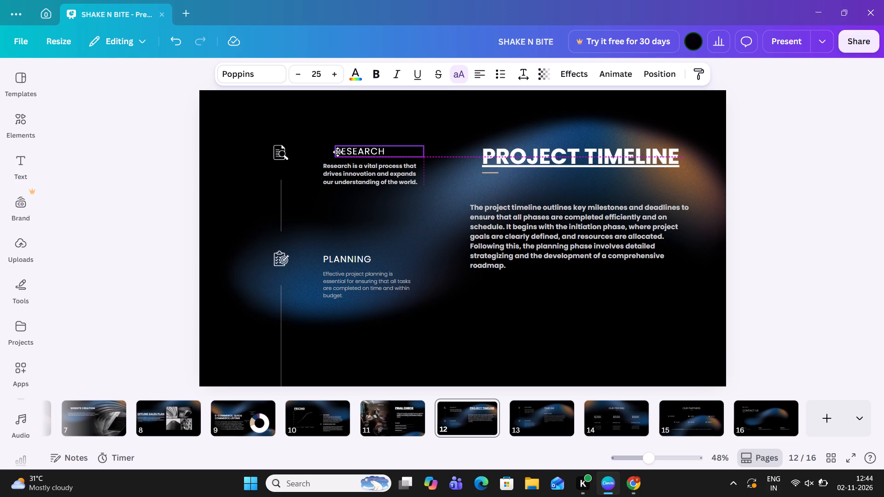
left_click_drag(337, 152, 343, 152)
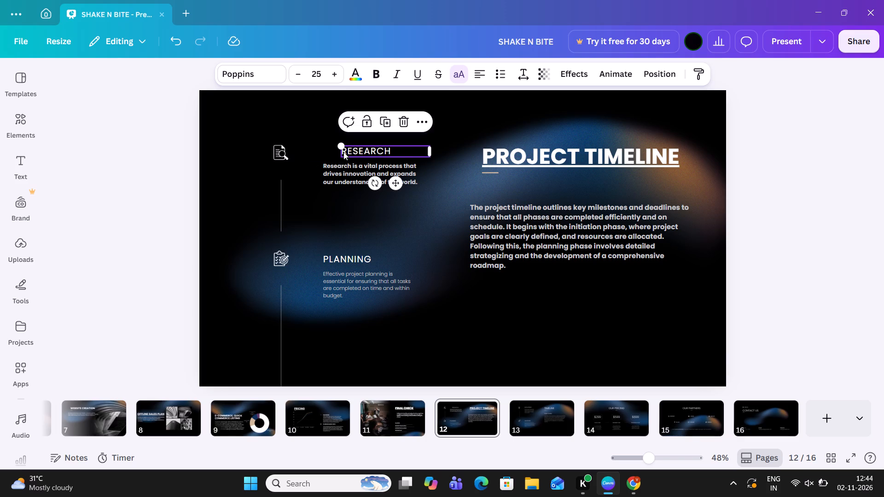
left_click(420, 69)
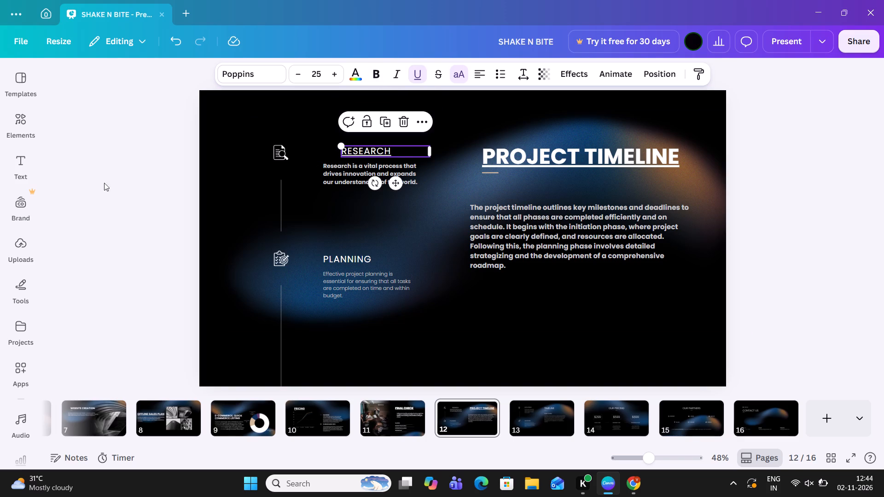
left_click(98, 185)
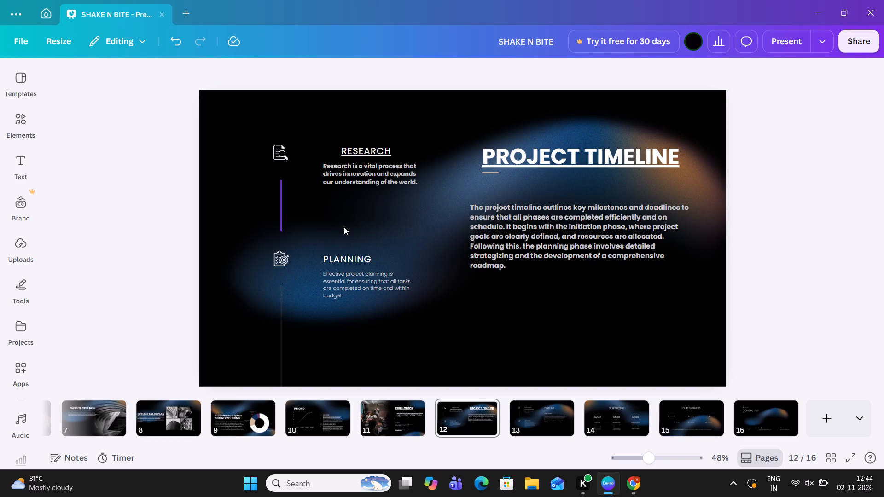
Shift the PLANNING heading sideways to line up with the RESEARCH heading, and underline it.
left_click(347, 260)
left_click_drag(347, 260, 352, 260)
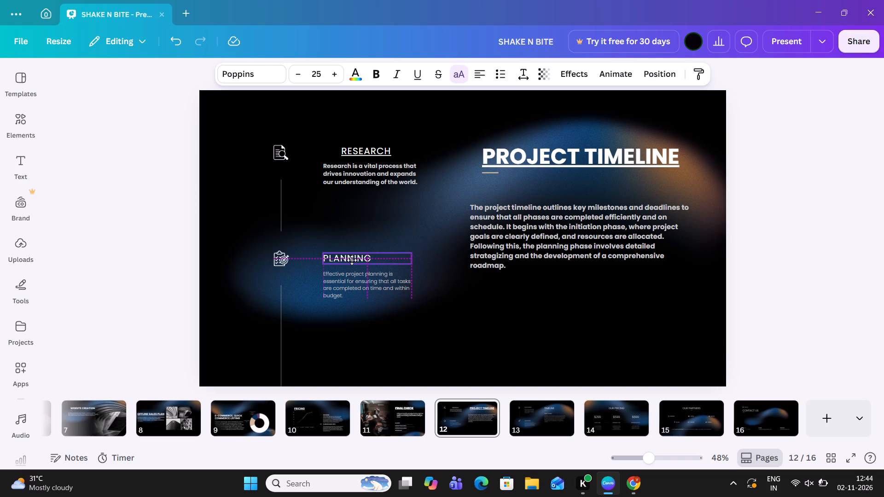
left_click_drag(352, 260, 360, 261)
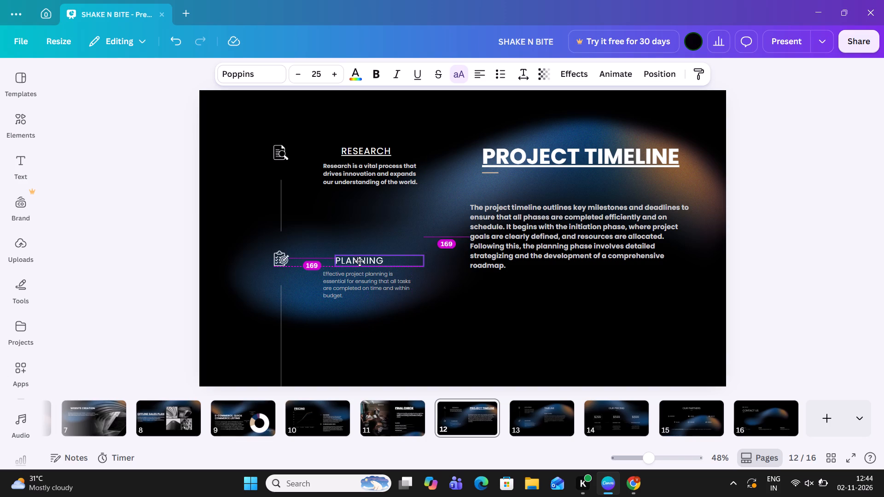
left_click_drag(360, 261, 364, 261)
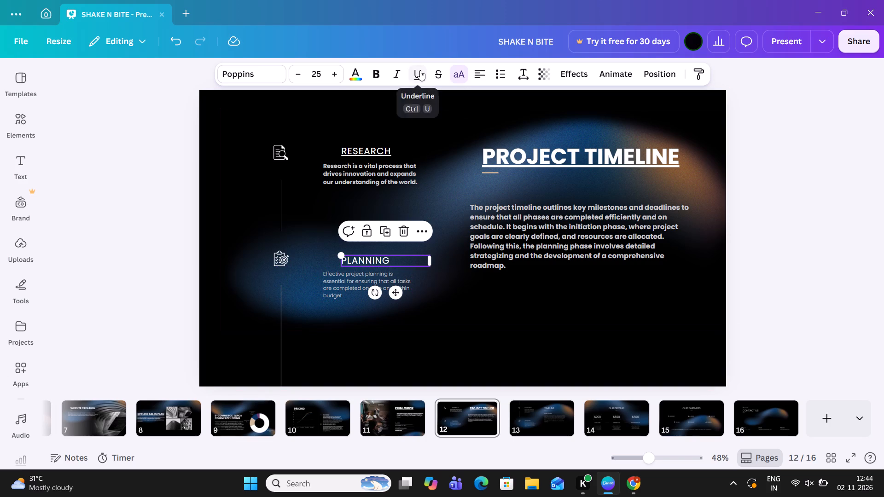
left_click(420, 70)
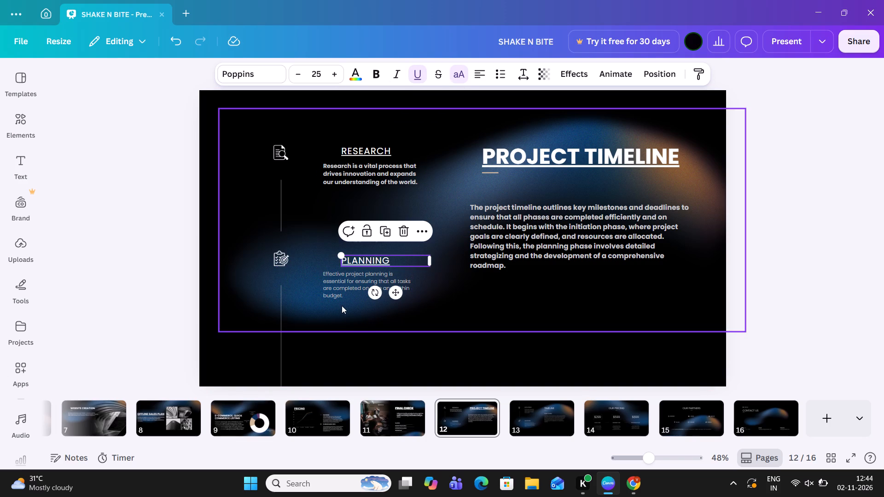
Scale up the description under PLANNING to font size 15.2, widen its text box slightly, and make it bold.
left_click(338, 290)
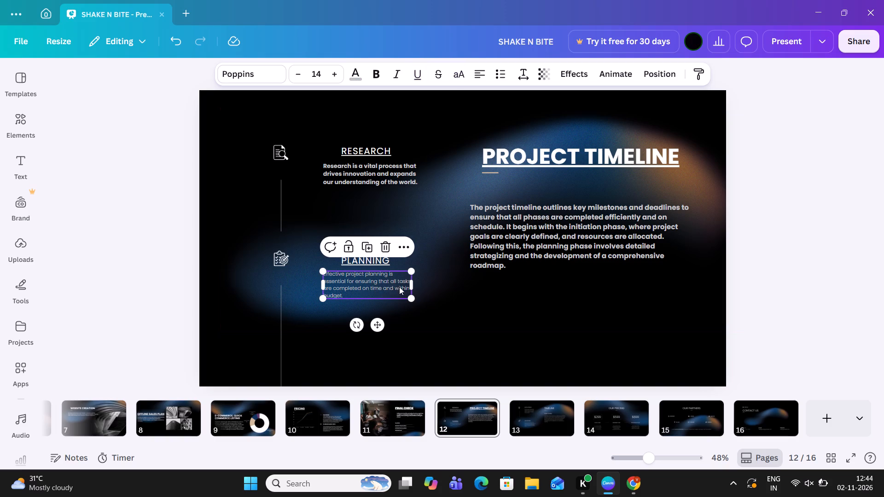
left_click(417, 301)
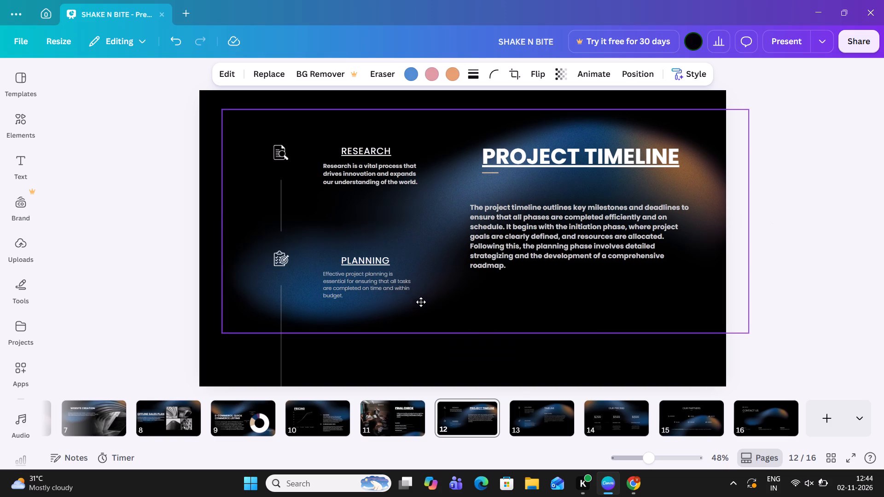
left_click(400, 287)
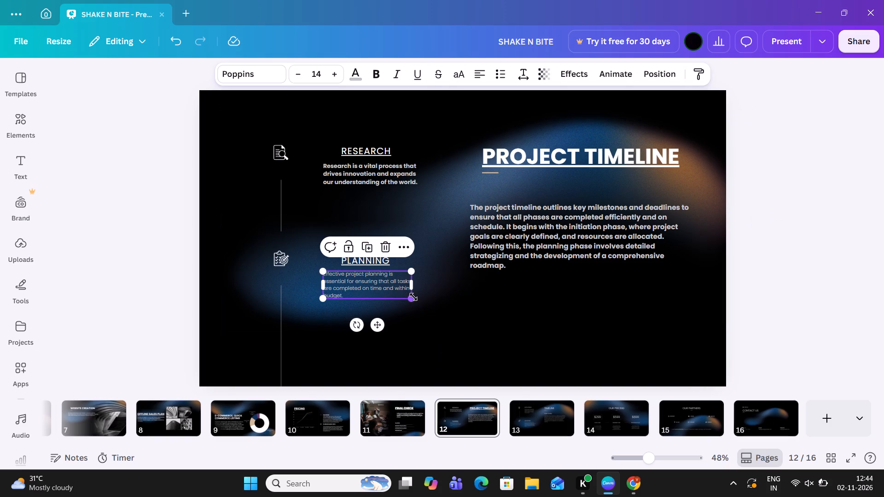
left_click_drag(412, 299, 418, 302)
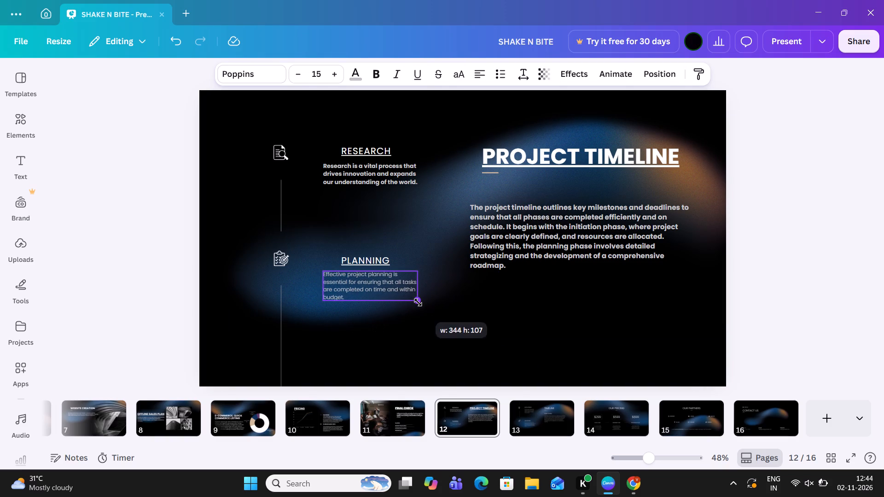
left_click_drag(418, 302, 419, 302)
left_click_drag(422, 286, 431, 286)
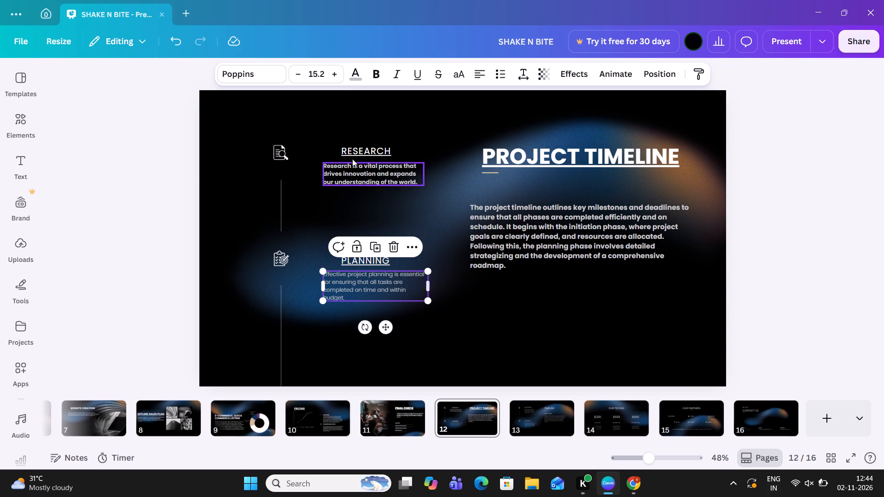
left_click(380, 76)
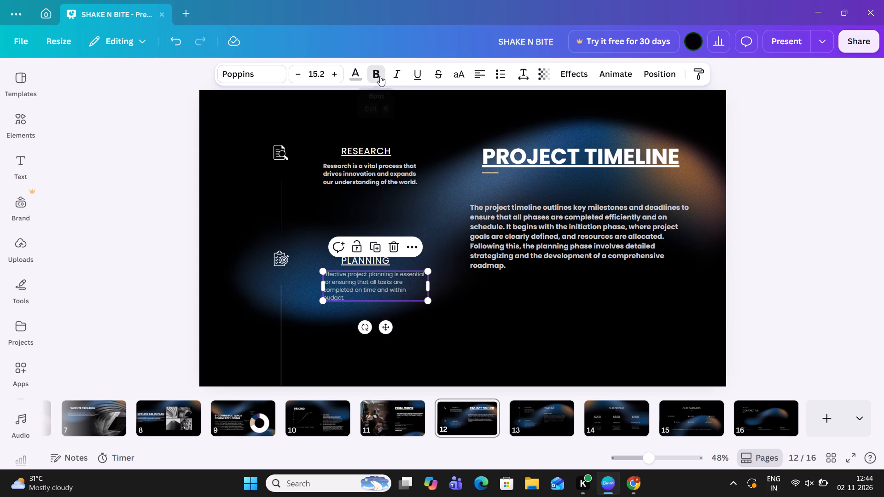
left_click(163, 323)
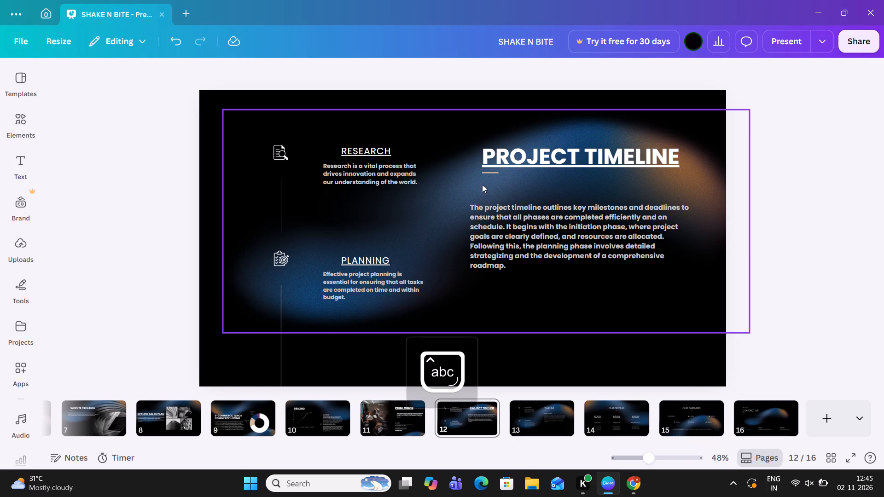
Move the short accent line down towards the paragraph, keeping it horizontal, and lower the PROJECT TIMELINE title to sit just above it.
left_click_drag(485, 174, 486, 179)
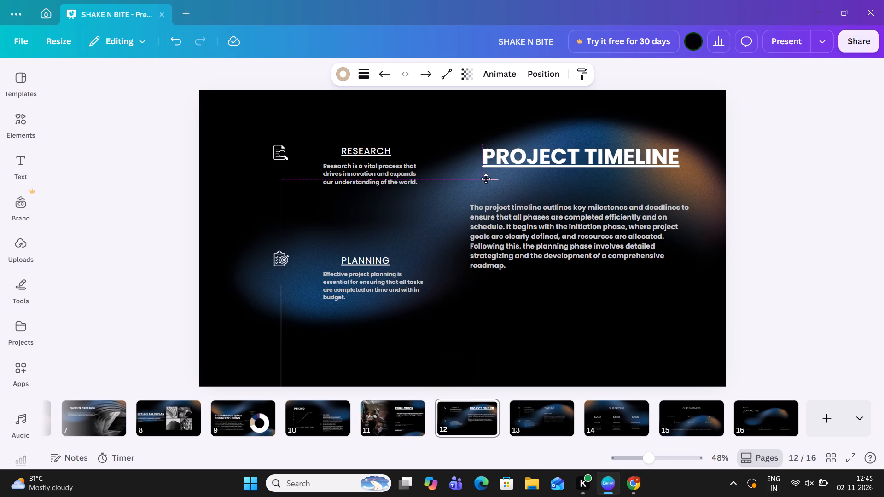
left_click_drag(486, 179, 486, 191)
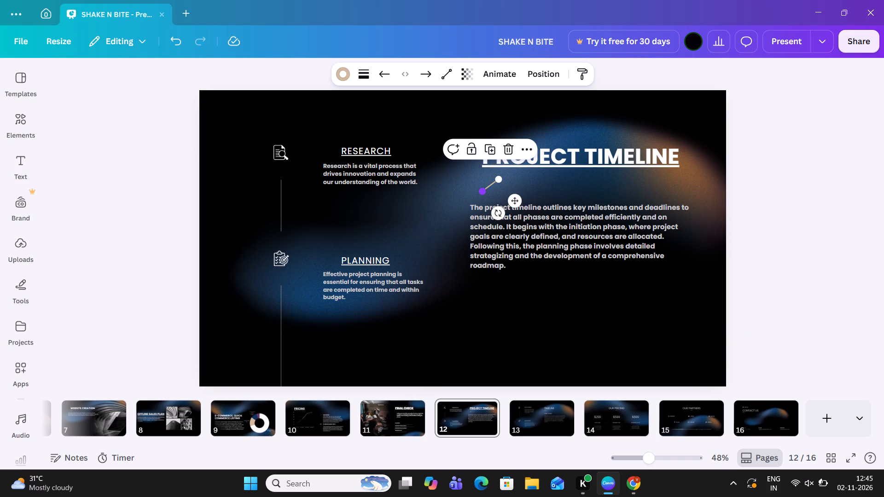
left_click_drag(499, 181, 500, 191)
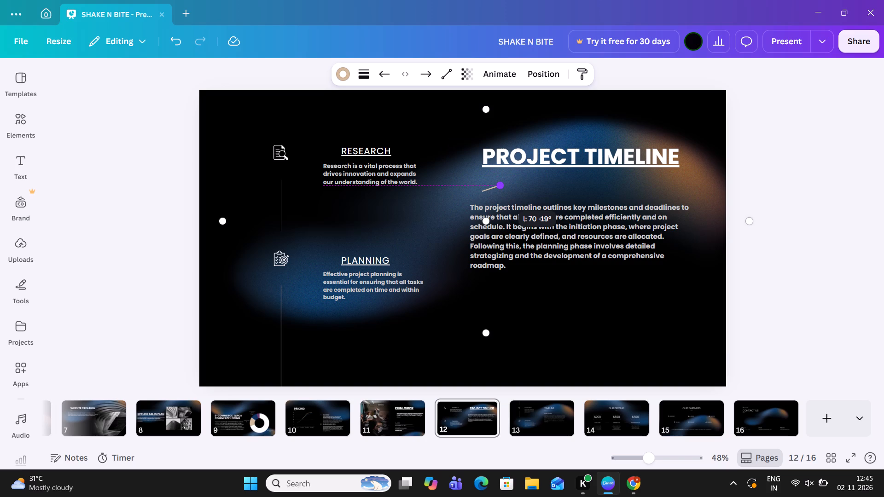
left_click_drag(500, 191, 500, 193)
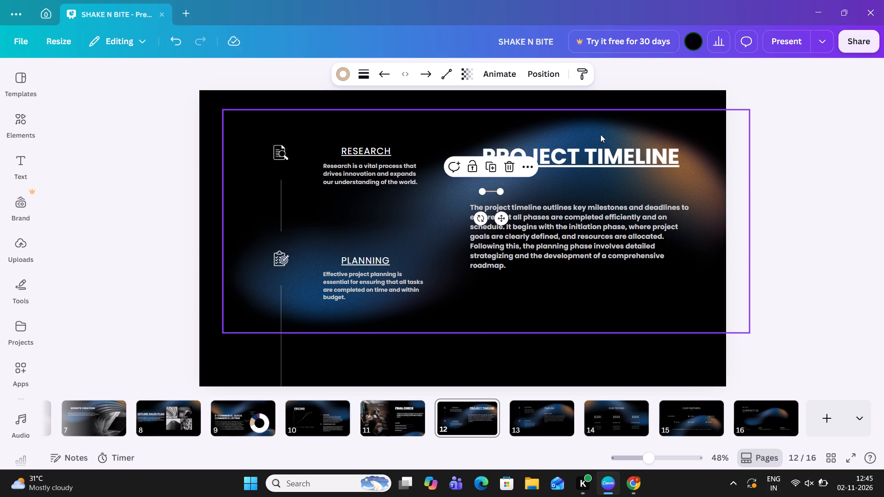
left_click_drag(593, 163, 593, 169)
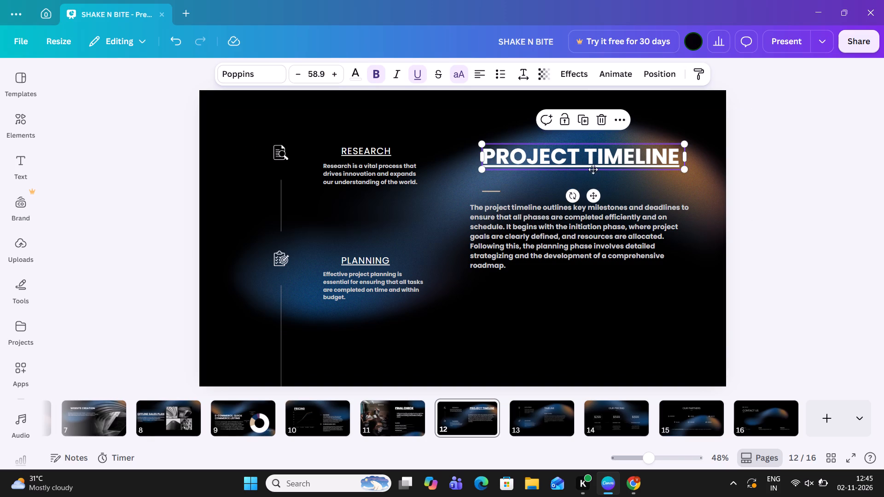
left_click_drag(593, 169, 590, 182)
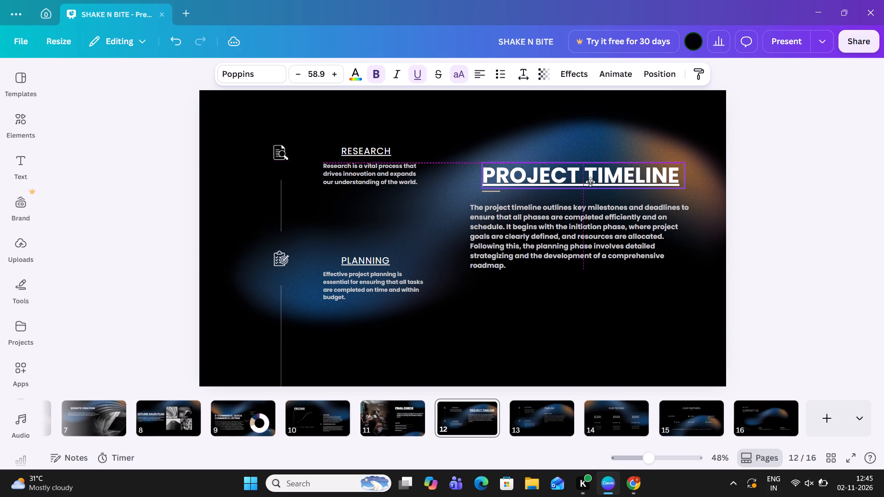
left_click_drag(590, 182, 592, 182)
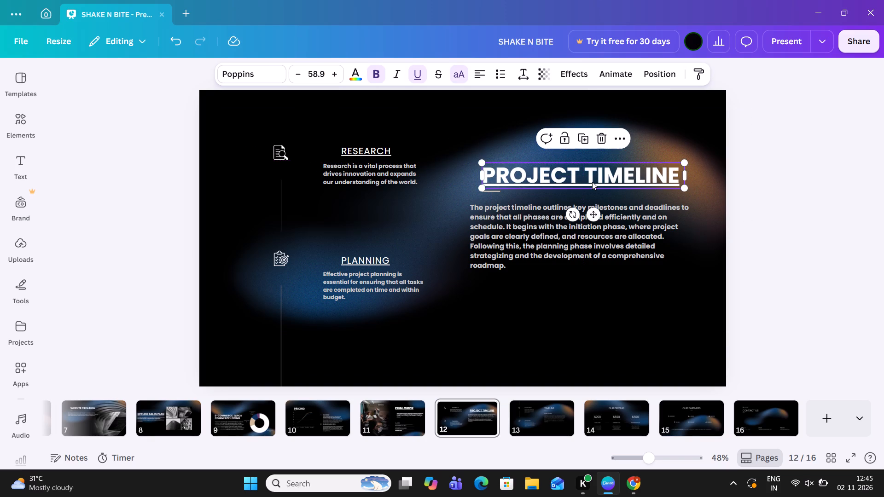
left_click(766, 272)
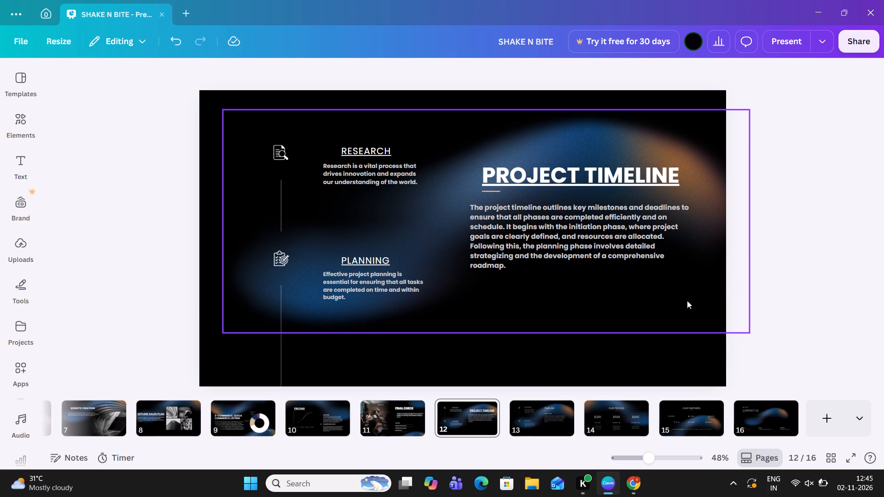
Move the project timeline paragraph further down the slide and bring the short accent line down to just above it.
left_click_drag(584, 229, 585, 238)
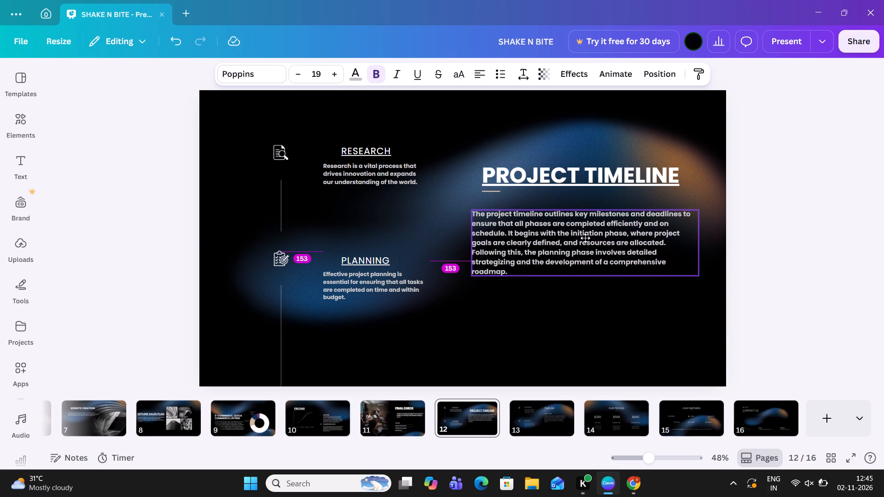
left_click_drag(585, 238, 586, 257)
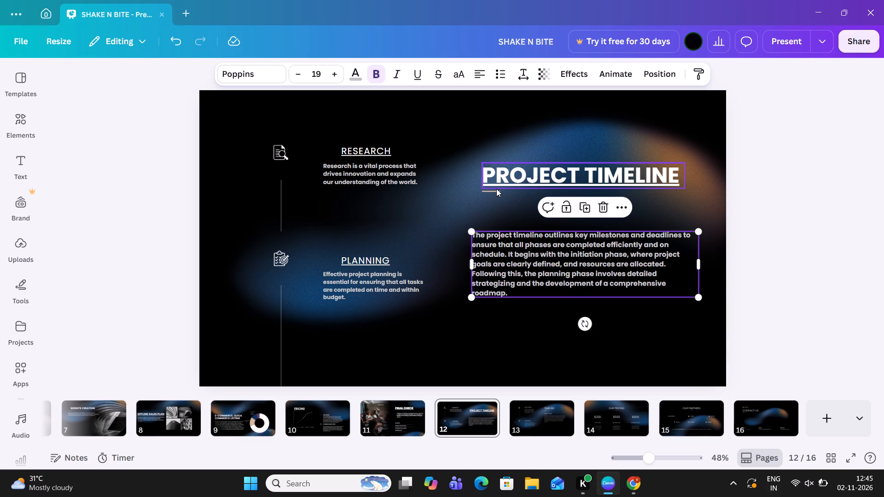
left_click_drag(495, 191, 495, 196)
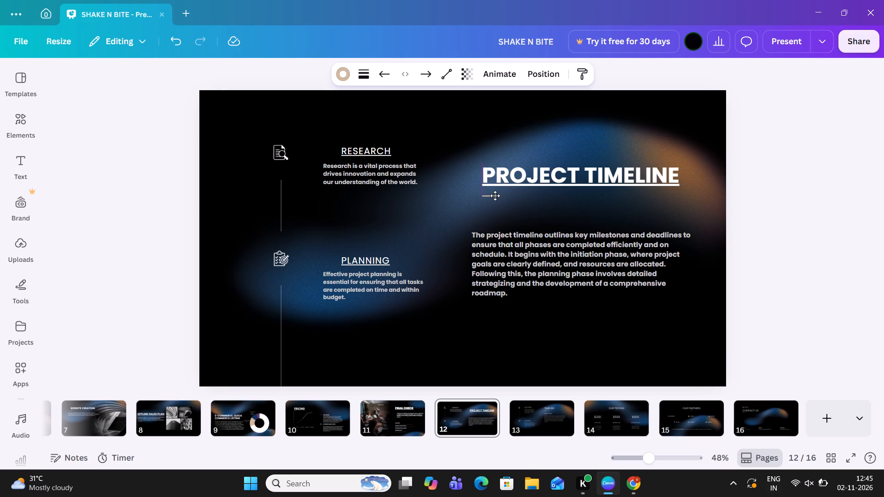
left_click_drag(495, 196, 486, 215)
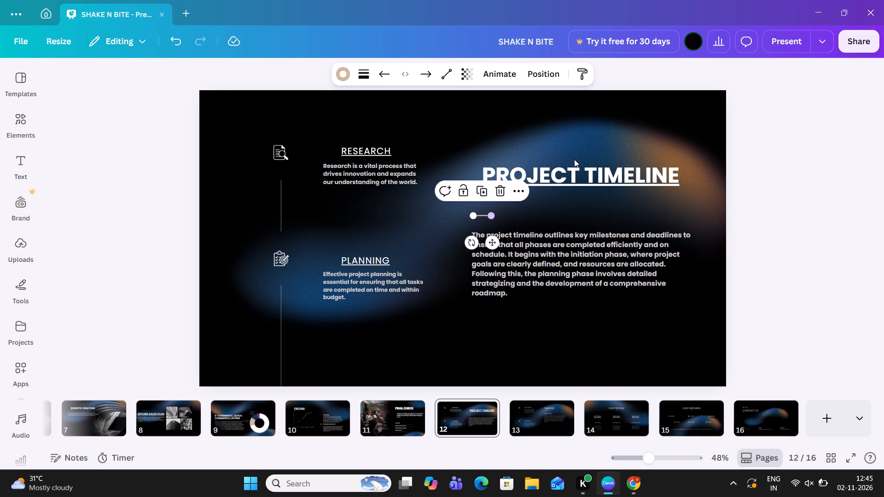
Move the PROJECT TIMELINE title down onto the accent line, with its left edge aligned to the paragraph's.
left_click_drag(576, 170, 565, 186)
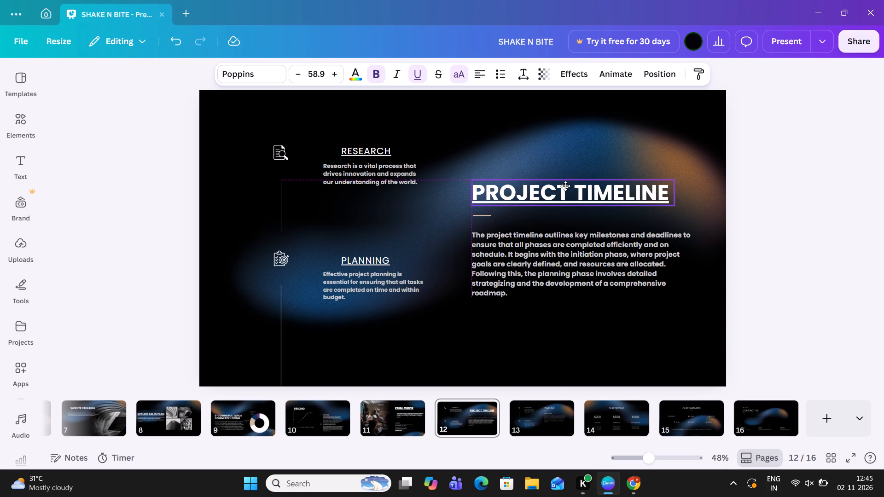
left_click_drag(565, 186, 566, 195)
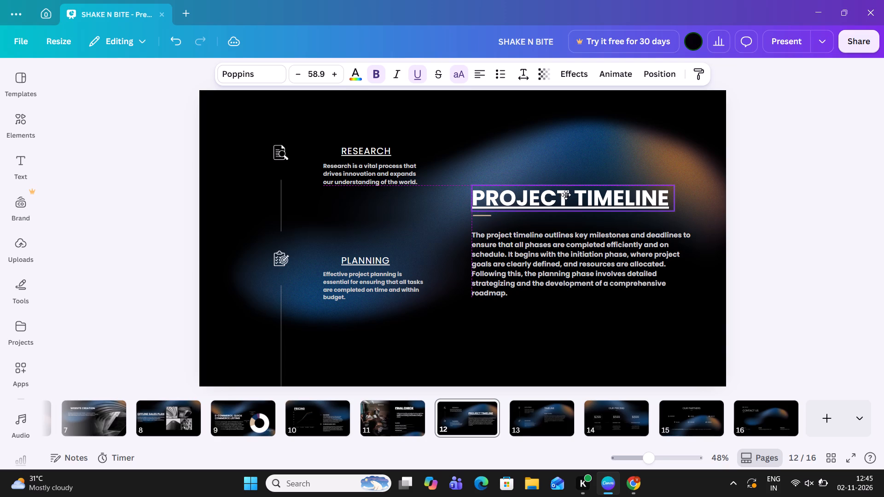
left_click_drag(566, 195, 566, 195)
left_click(762, 181)
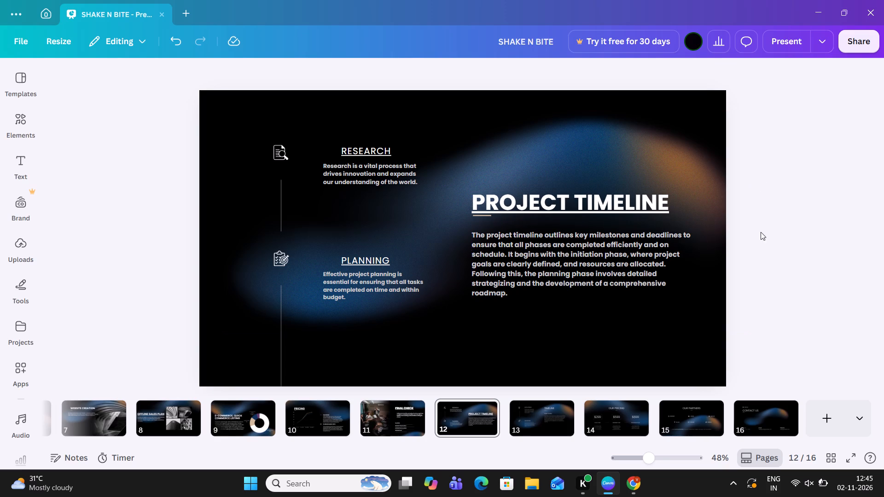
Nudge the short accent line under PROJECT TIMELINE sideways so it starts flush with the title's left edge.
left_click(482, 214)
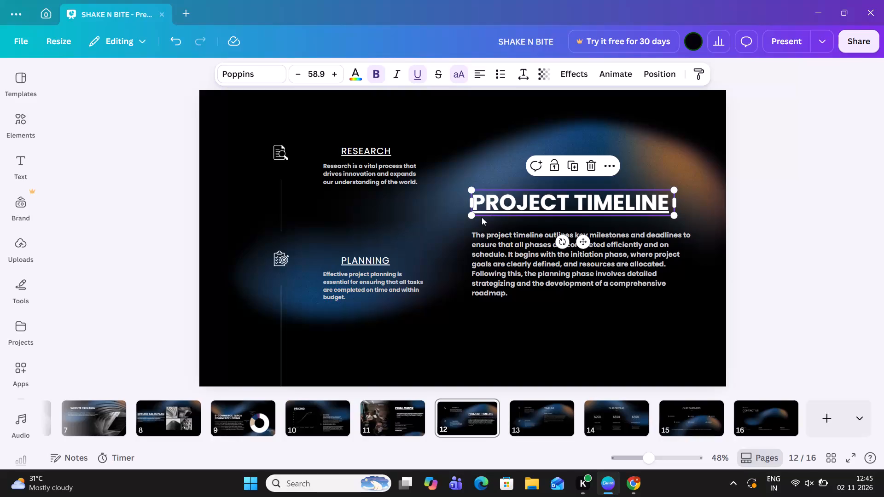
left_click(482, 218)
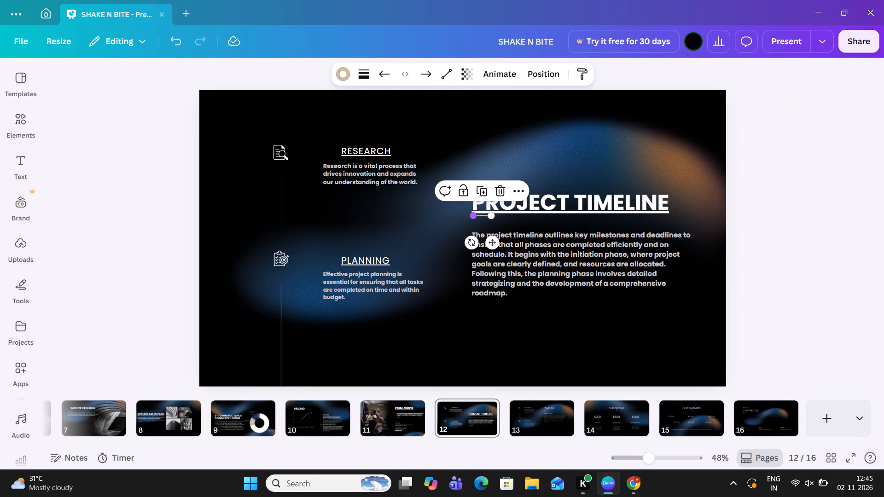
triple_click(471, 217)
left_click(471, 217)
left_click(471, 217)
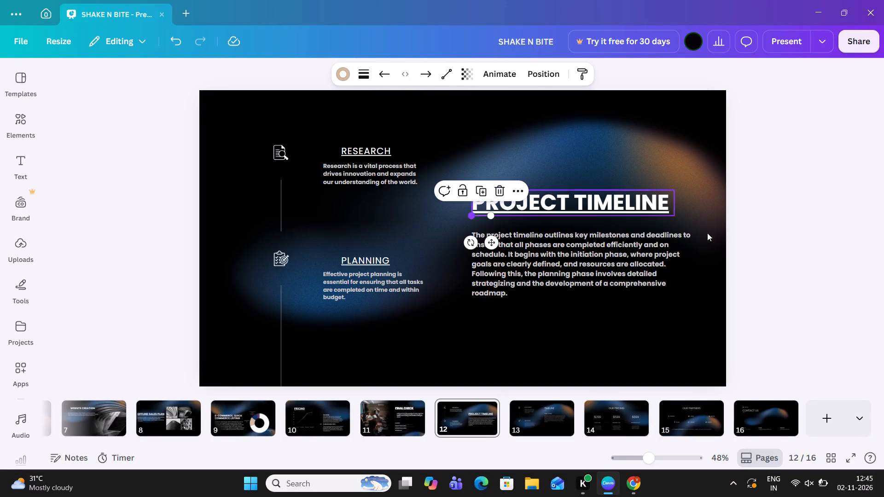
left_click(827, 234)
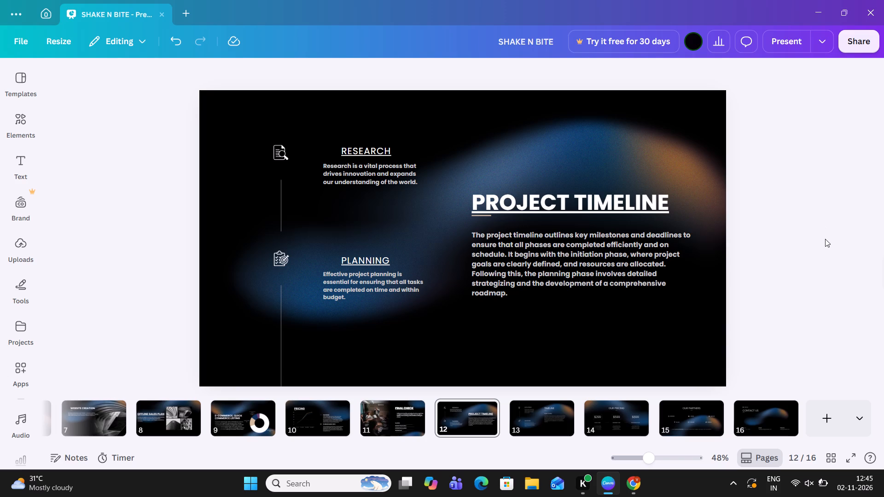
left_click(478, 216)
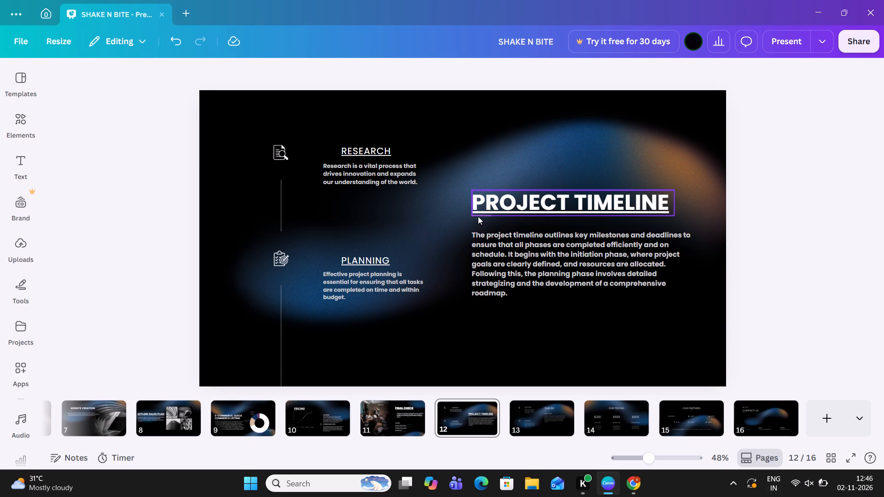
left_click(478, 219)
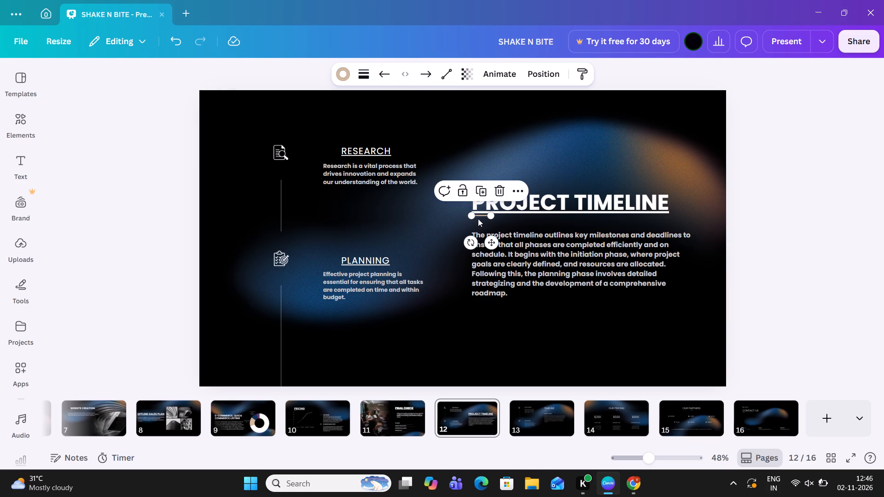
left_click(491, 222)
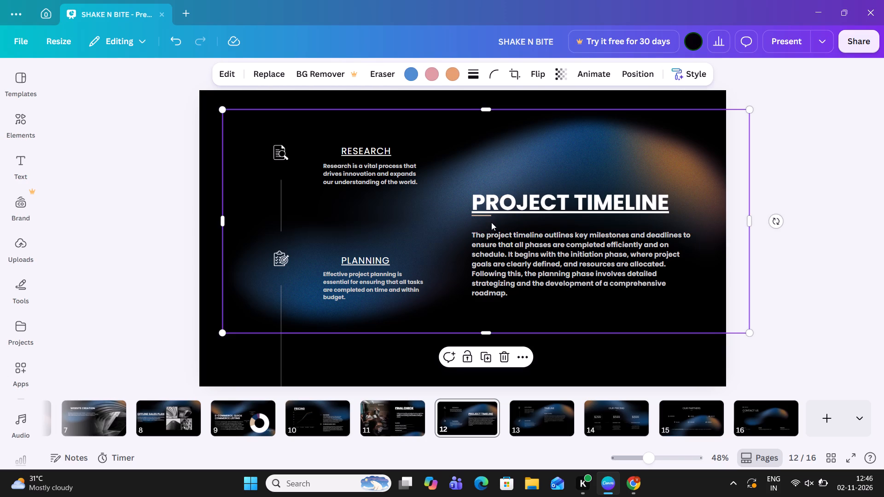
left_click(806, 248)
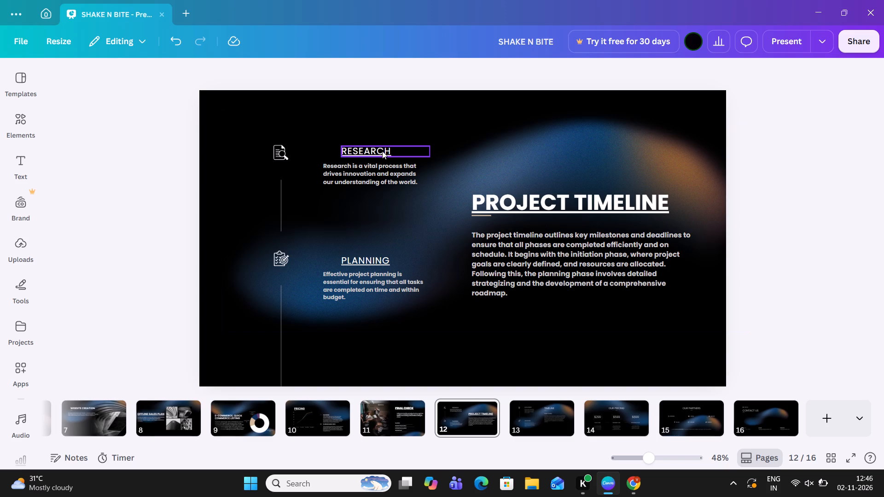
On slide 13, replace the LAUNCHING heading with "Finalising & Launch".
left_click(560, 416)
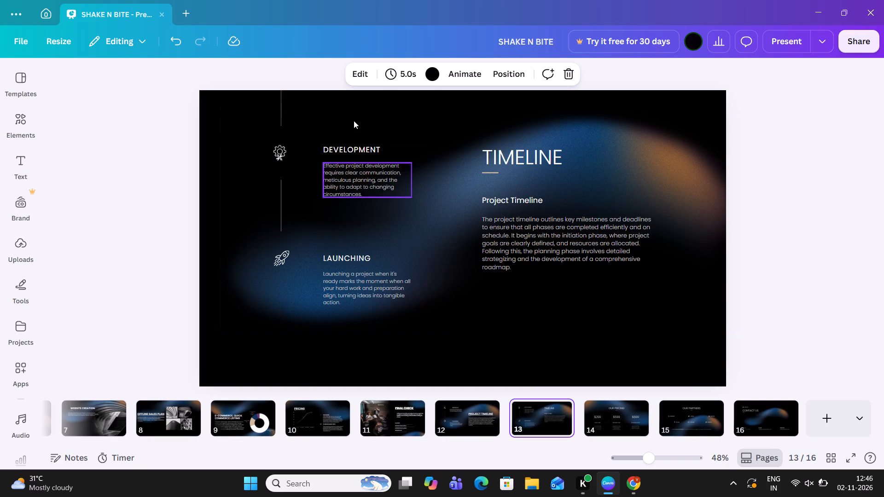
double_click(366, 257)
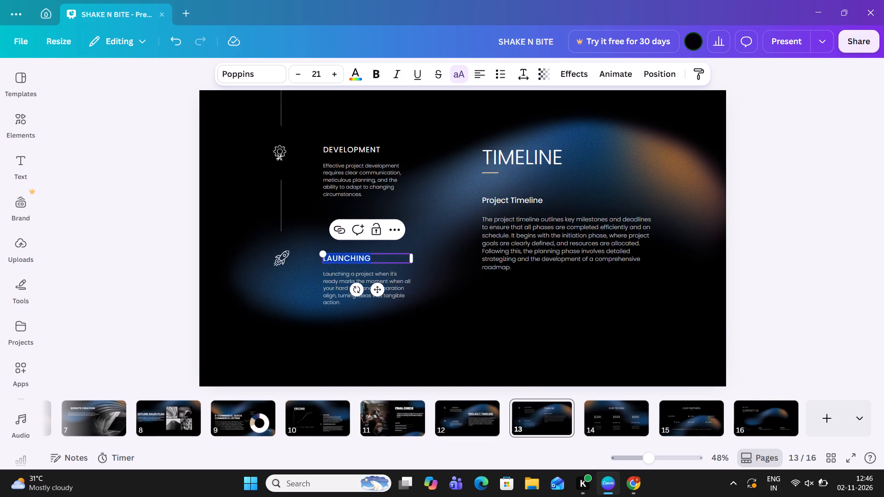
type("finali")
type("sing & Launch")
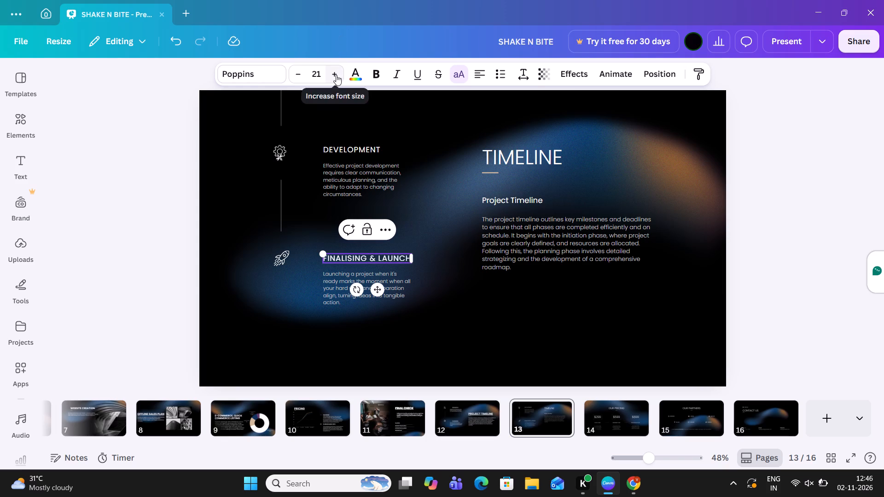
Set the font size of the FINALISING & LAUNCH heading to 25 and enlarge the DEVELOPMENT heading to match.
triple_click(336, 75)
left_click(336, 75)
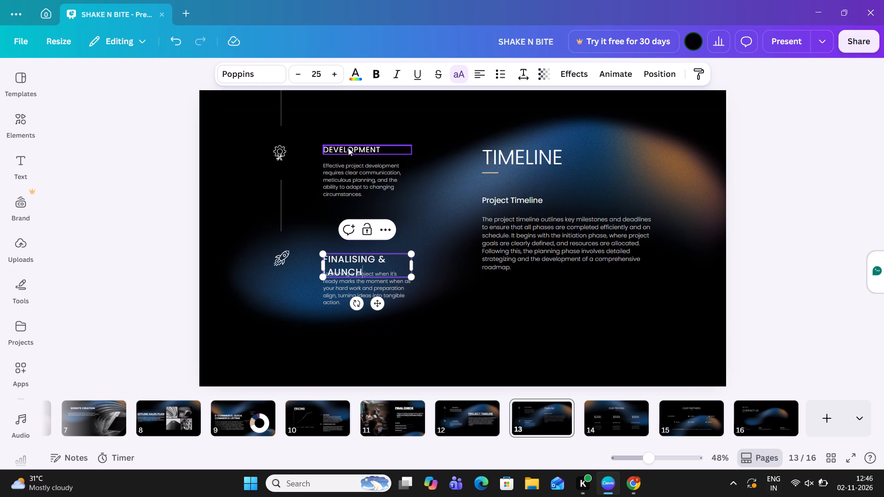
left_click(348, 148)
triple_click(336, 69)
left_click(336, 69)
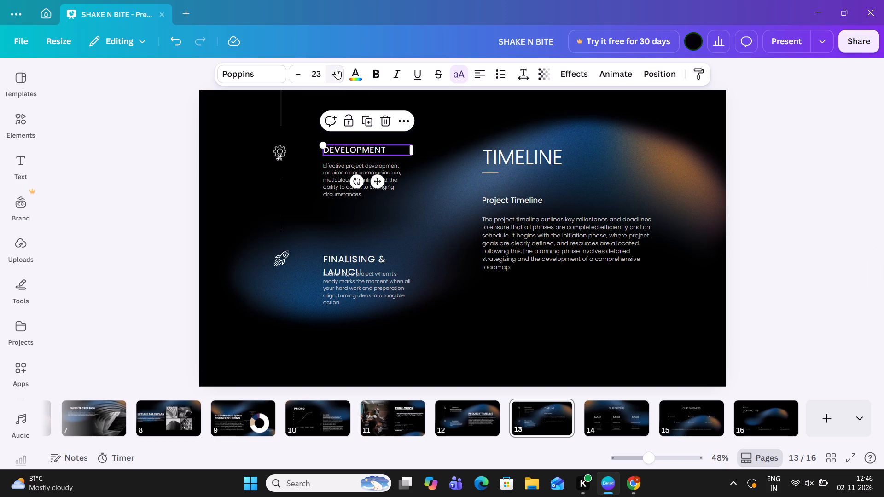
Scale the paragraph under DEVELOPMENT to font size 17.2, make it bold, widen its box to about 466, and shift it slightly left.
left_click(393, 178)
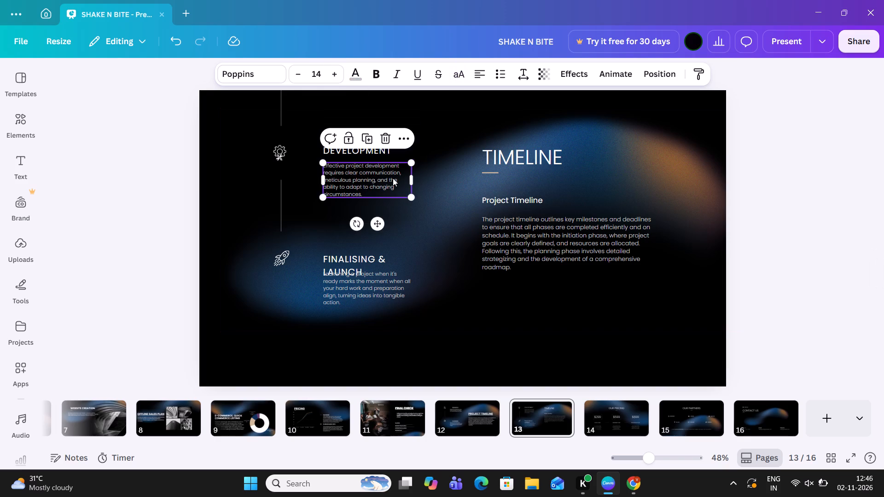
left_click_drag(408, 196, 426, 204)
left_click(370, 72)
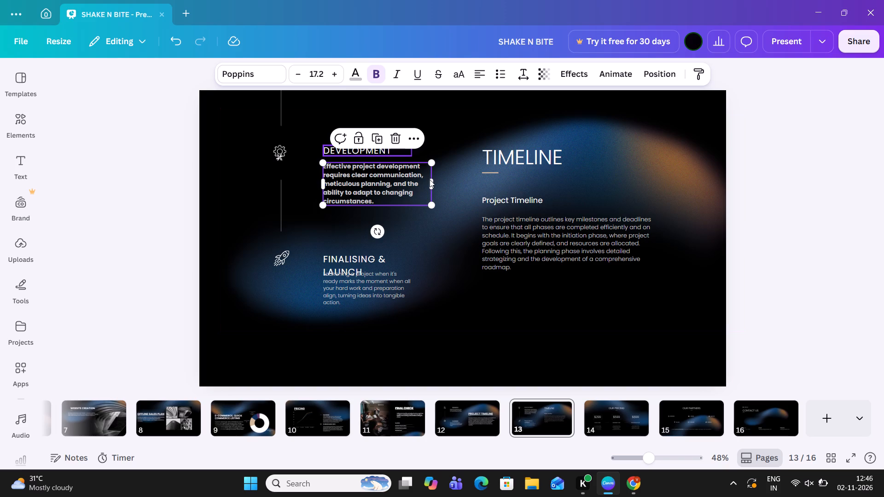
left_click_drag(433, 182, 440, 182)
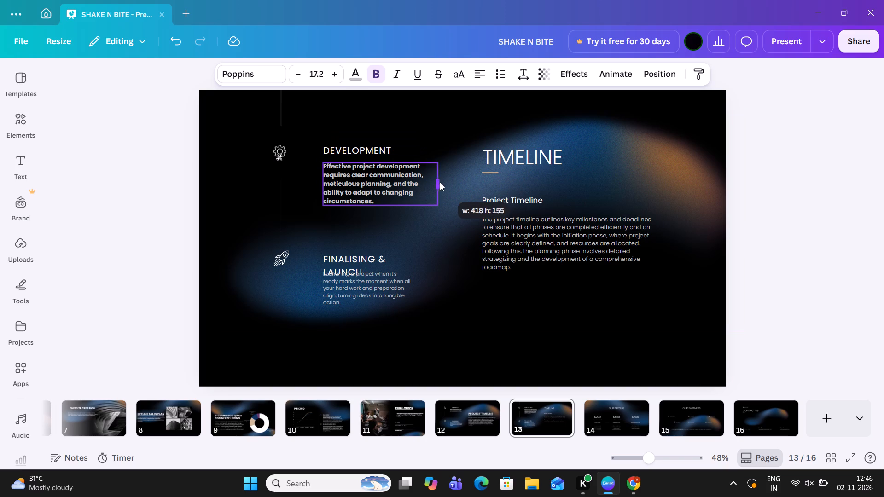
left_click_drag(440, 182, 453, 181)
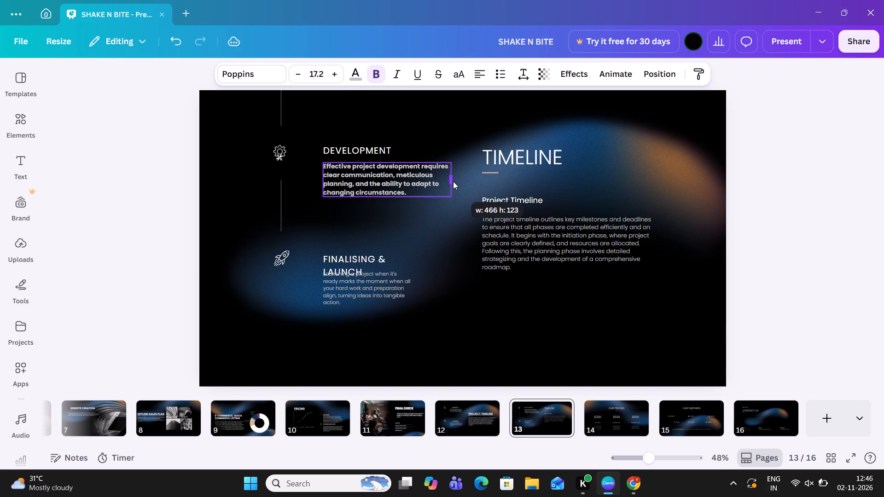
left_click_drag(453, 181, 454, 181)
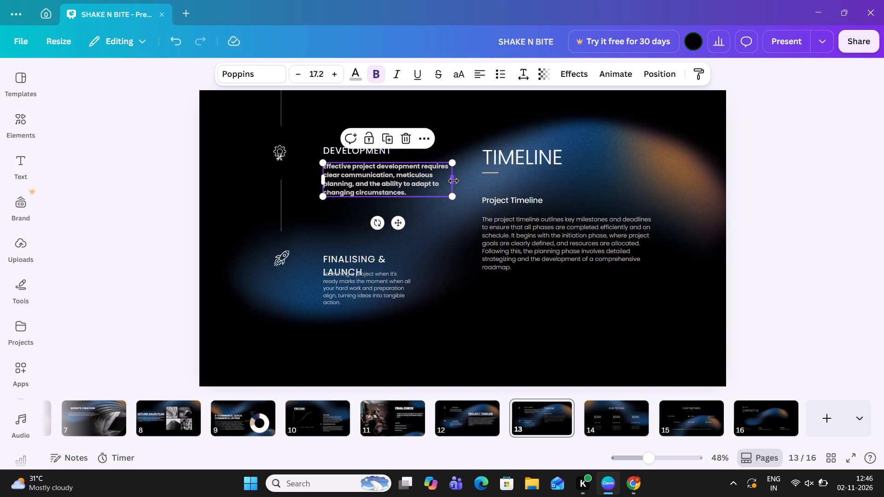
left_click_drag(415, 184, 407, 184)
left_click(407, 184)
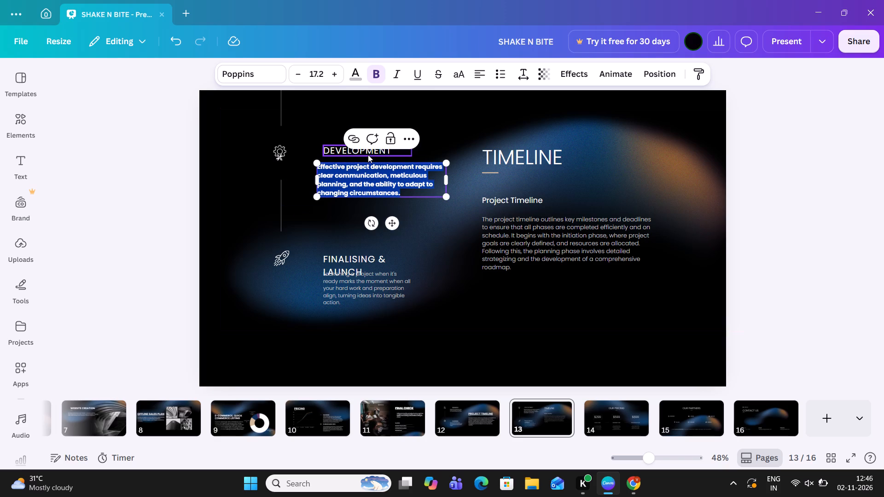
Shift the DEVELOPMENT heading right to sit centrally above its paragraph, and make it bold and underlined.
left_click(368, 153)
left_click_drag(368, 153, 374, 153)
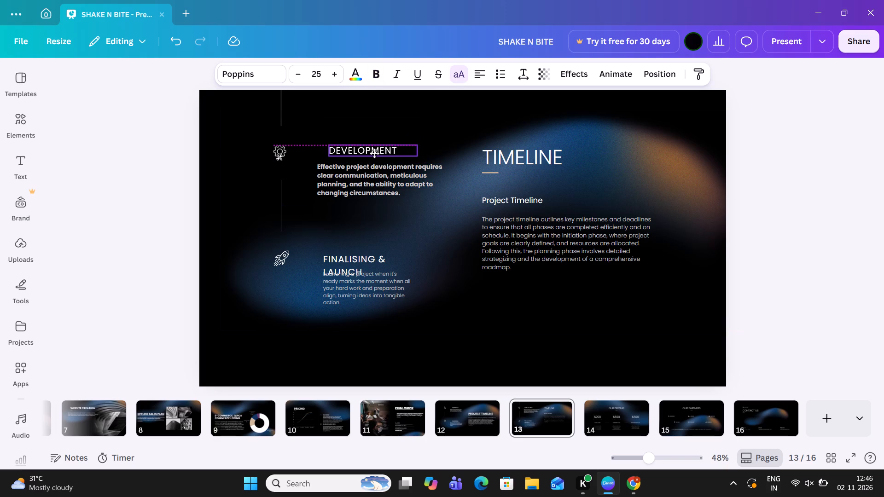
left_click_drag(374, 153, 378, 153)
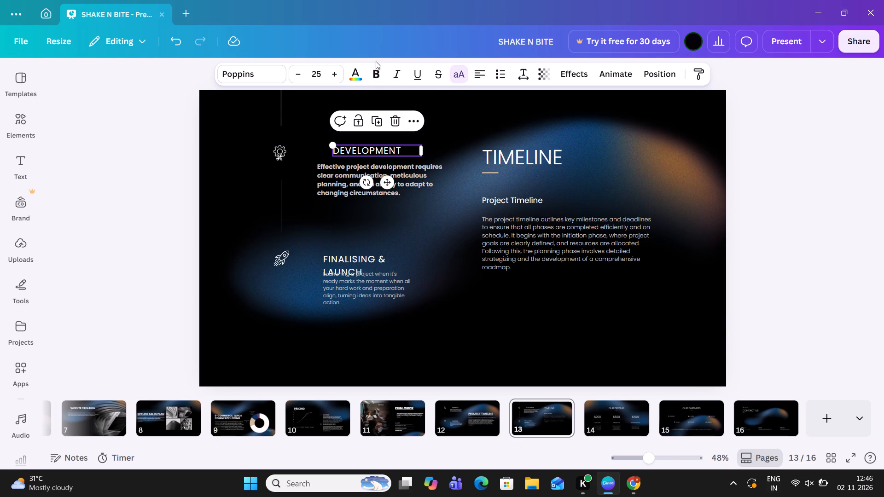
left_click(376, 71)
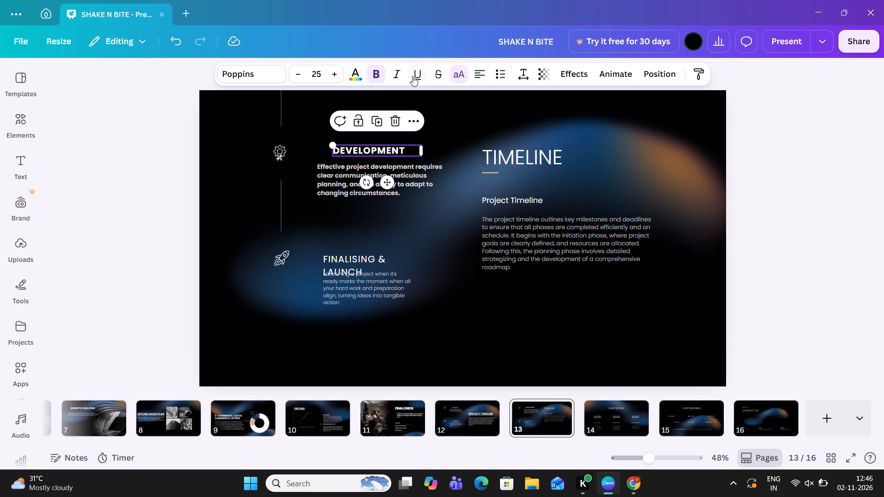
left_click(414, 76)
left_click(136, 263)
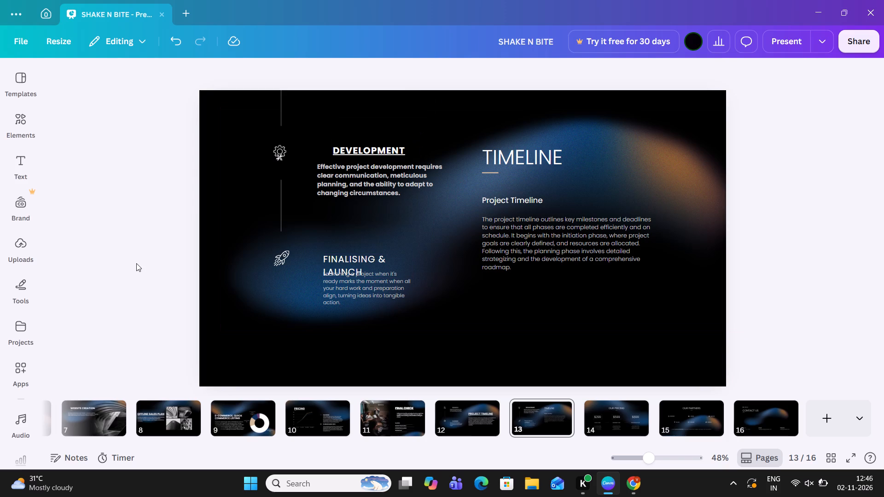
Widen the FINALISING & LAUNCH heading to fit on one line, nudge it slightly left, and make it bold and underlined.
left_click(359, 266)
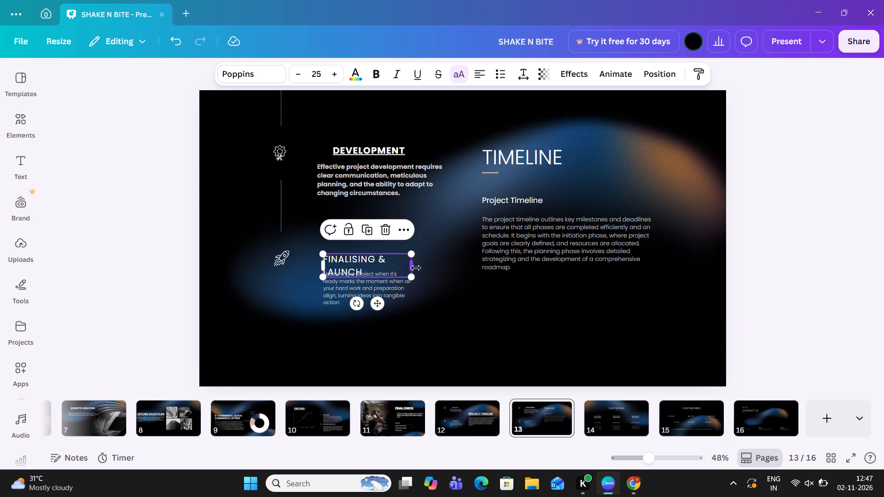
left_click_drag(416, 268, 442, 265)
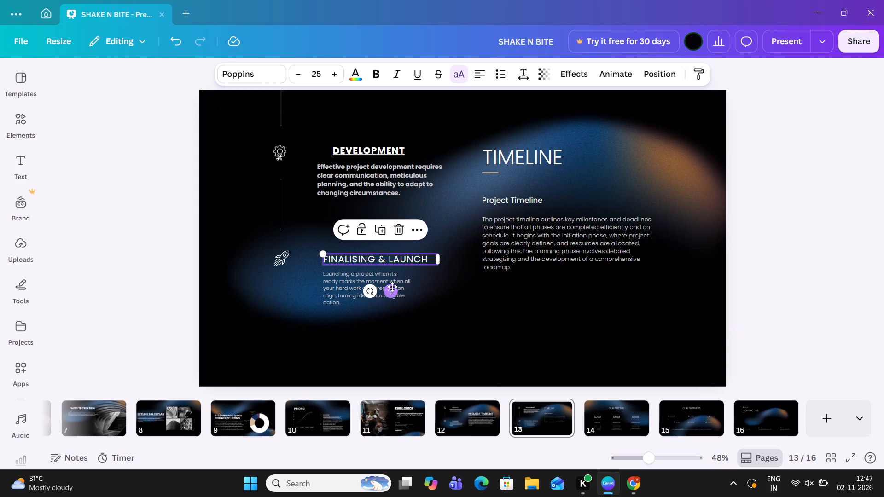
left_click(393, 287)
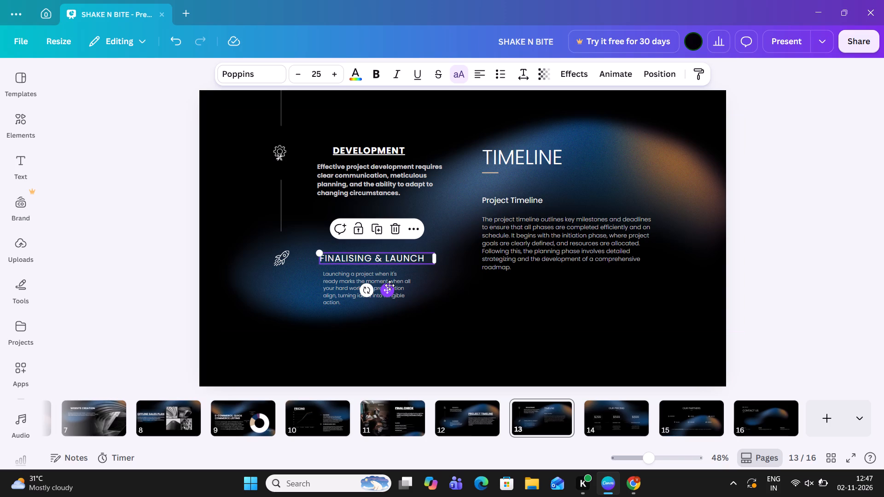
left_click(376, 80)
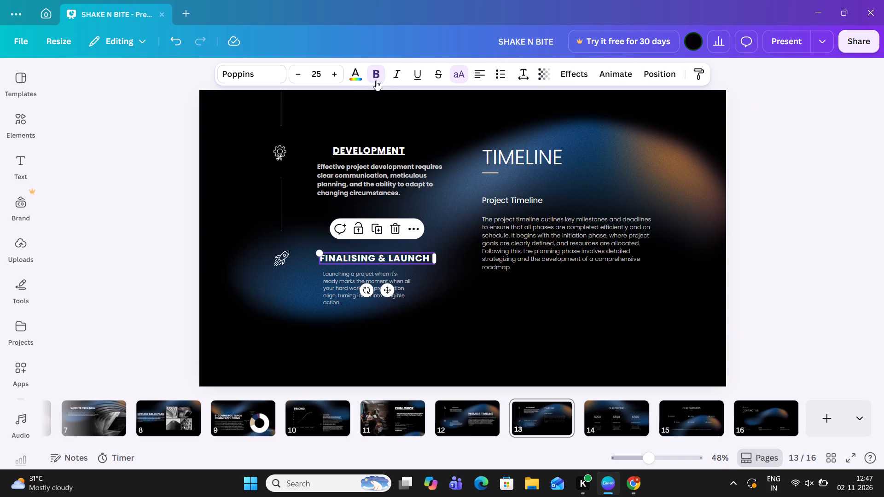
left_click(416, 76)
Scale the paragraph under FINALISING & LAUNCH up to font size 17.6 and make it bold.
left_click(371, 274)
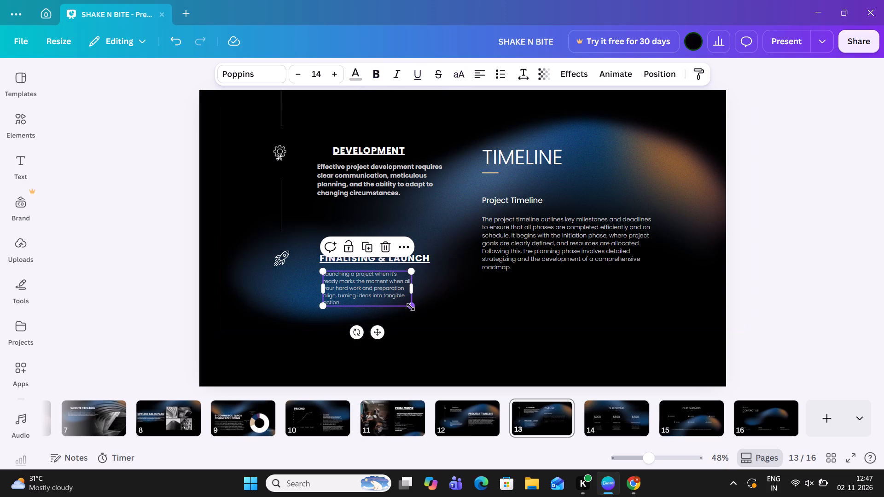
left_click_drag(411, 307, 430, 321)
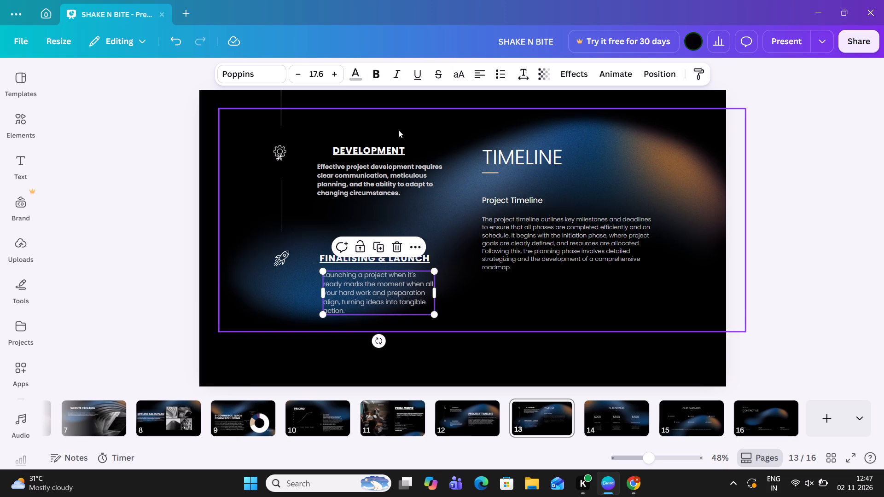
left_click(377, 81)
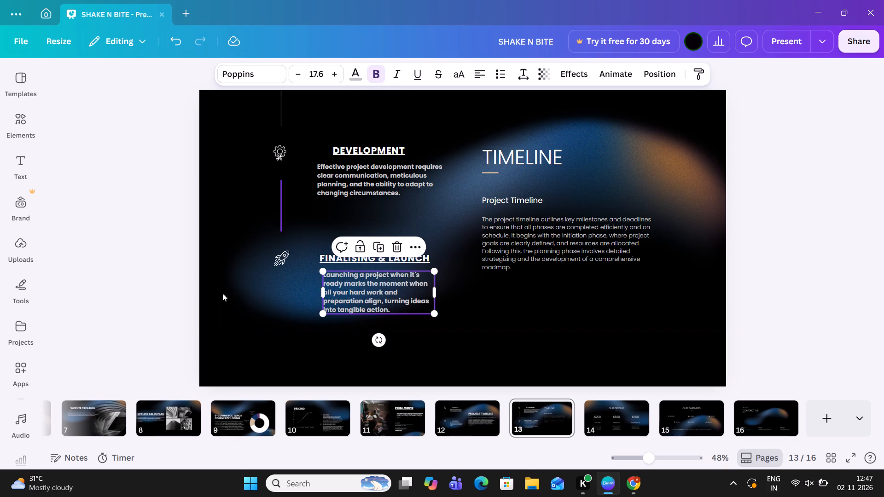
left_click(173, 319)
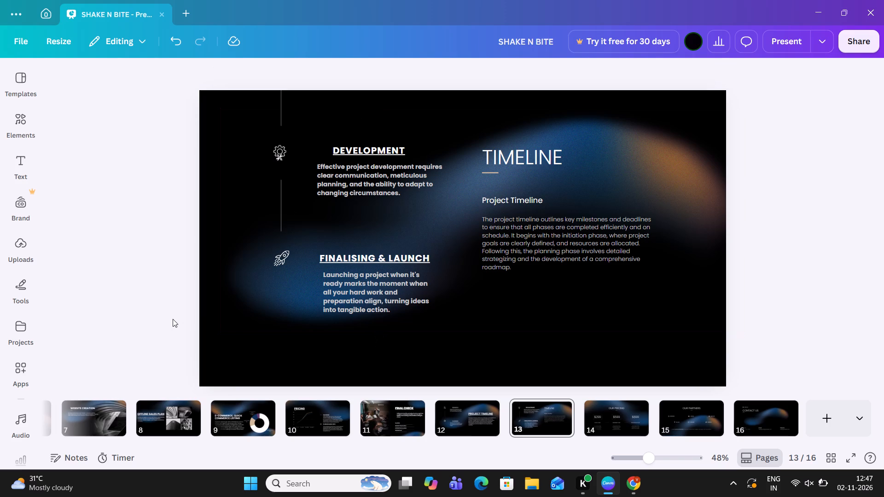
Move slide 13's blue and orange gradient background graphic left so it extends past the slide's left edge.
left_click(425, 205)
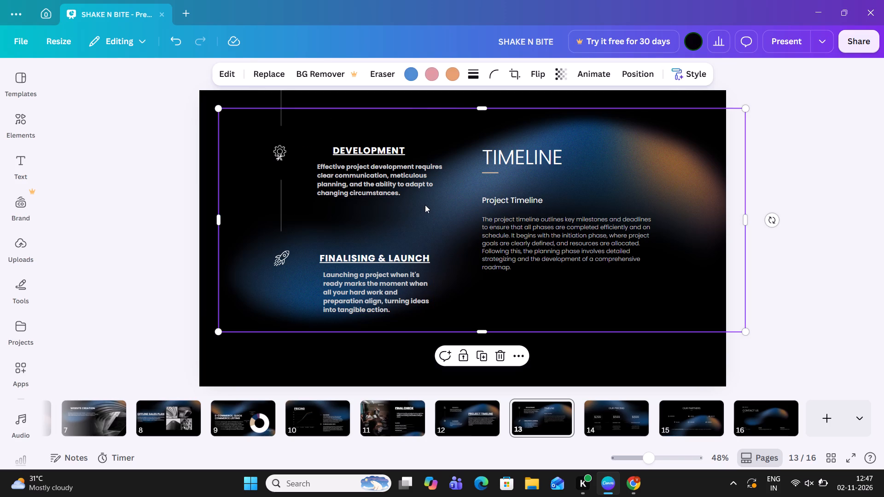
left_click_drag(425, 205, 400, 189)
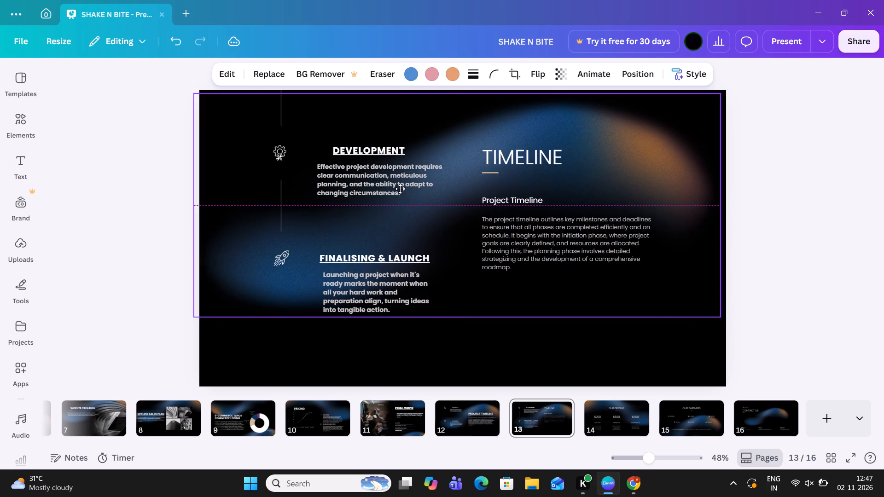
left_click_drag(400, 189, 372, 200)
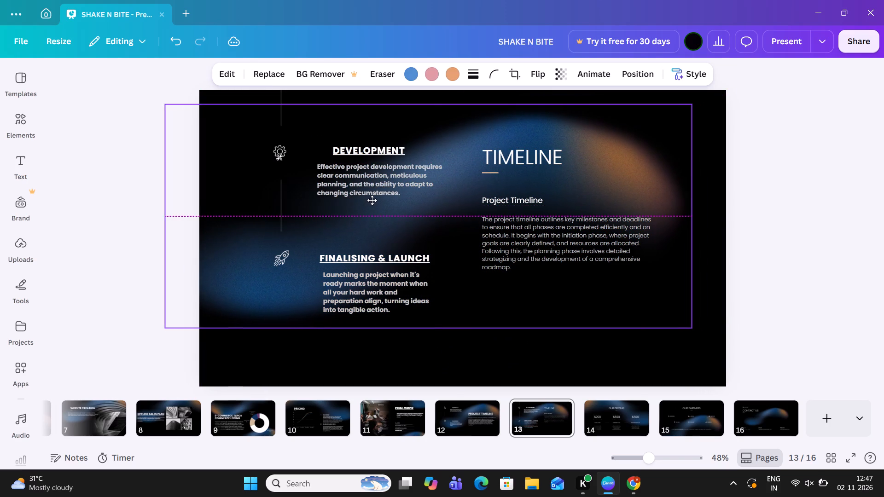
left_click_drag(372, 200, 372, 201)
left_click(753, 196)
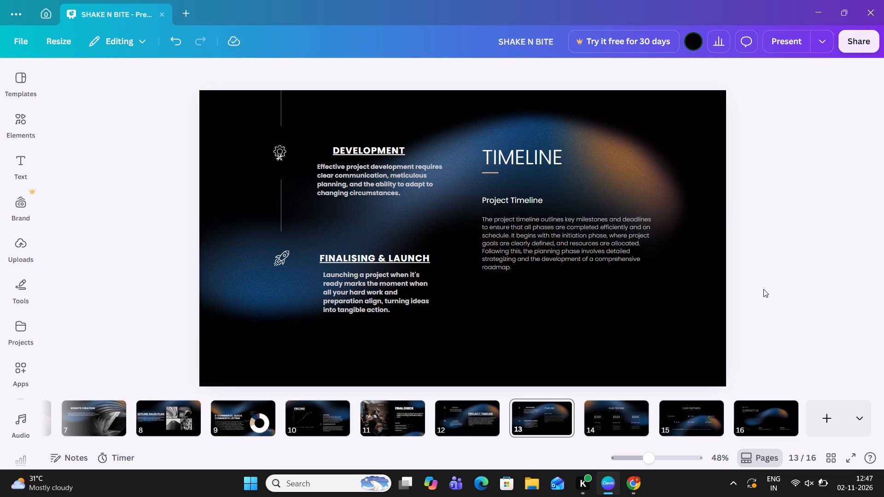
Make the project timeline description paragraph bold and widen its text box toward the slide's right edge.
left_click(539, 240)
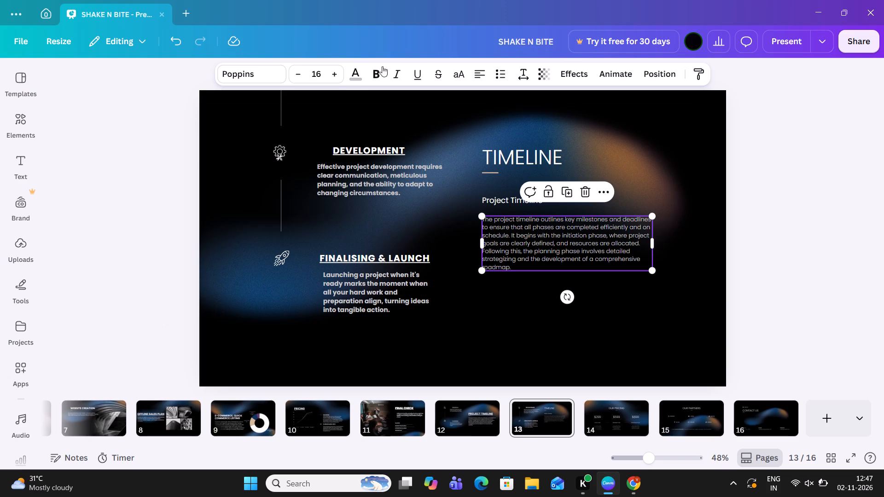
left_click(374, 76)
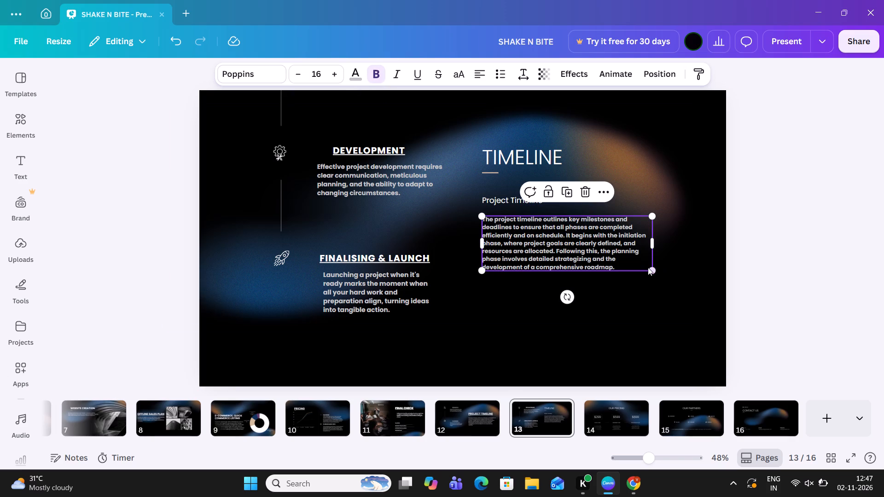
left_click_drag(654, 247, 672, 244)
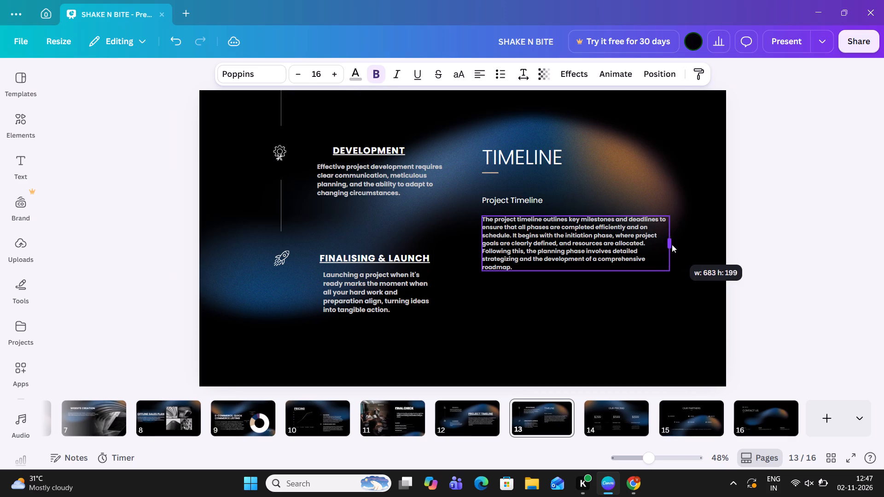
left_click_drag(672, 244, 683, 242)
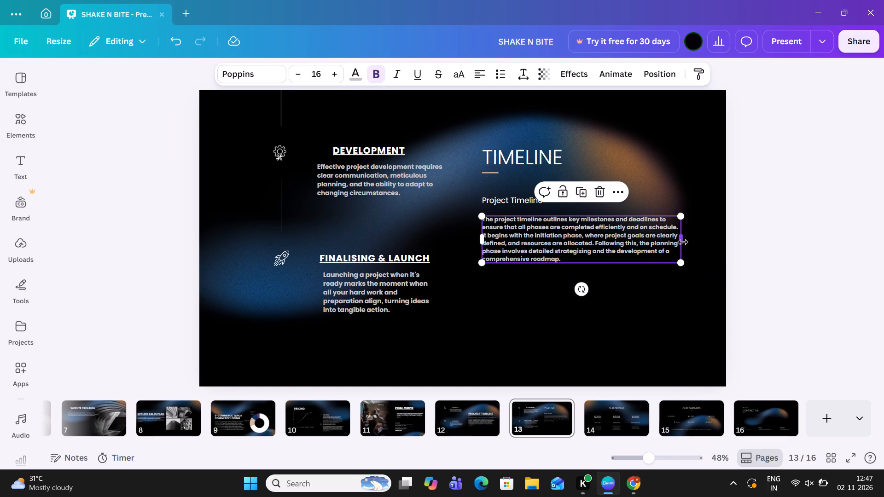
Delete the small Project Timeline subheading above the description paragraph.
left_click(504, 204)
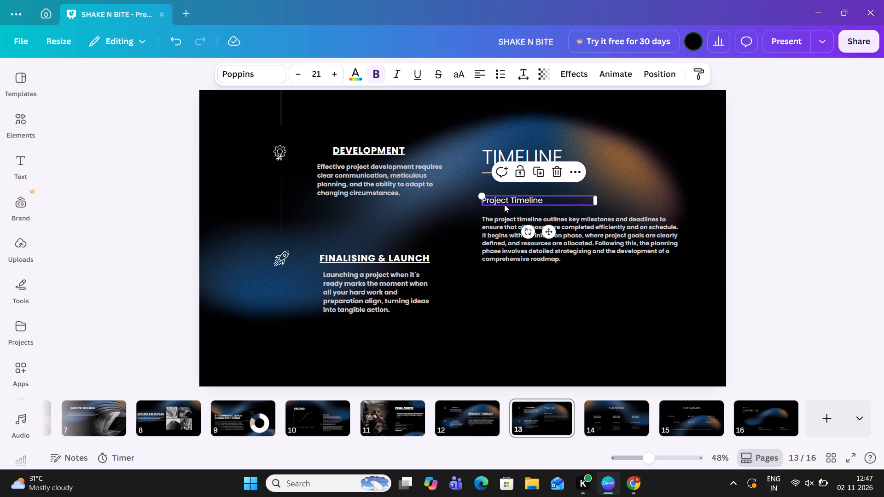
key("Delete")
key("BackSpace")
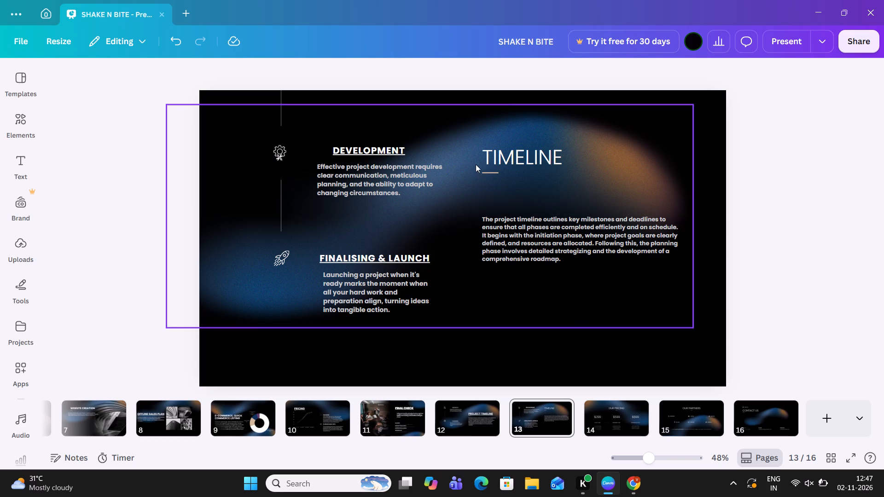
Change the TIMELINE title to "PROJECT TIMELINE" and widen its text box so it fits on one line.
left_click(502, 157)
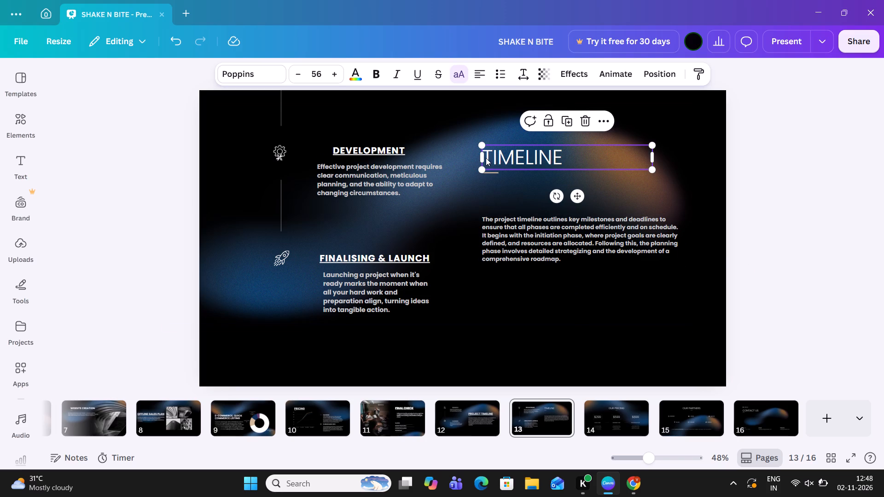
left_click(486, 158)
left_click(486, 158)
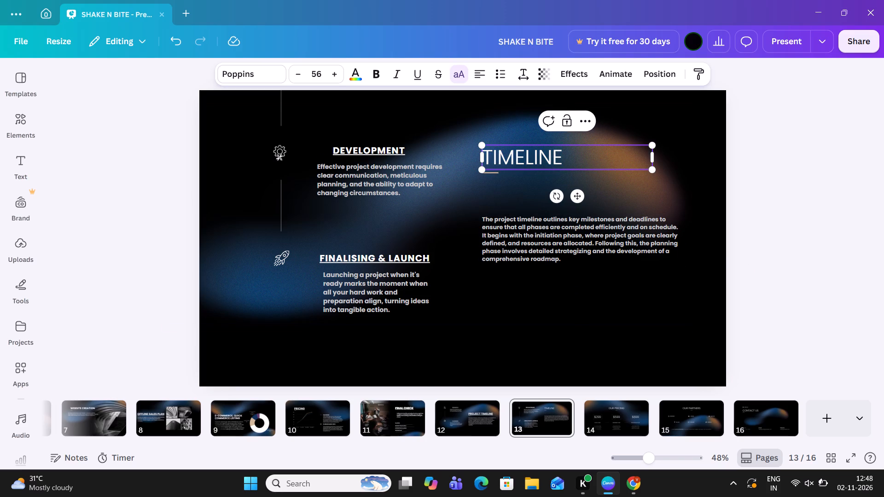
type("PROJECT")
key("space")
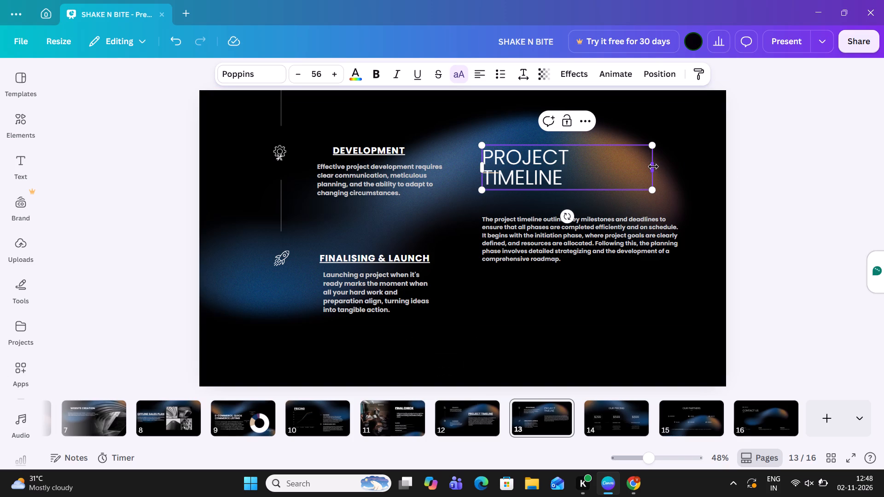
left_click_drag(653, 168, 674, 165)
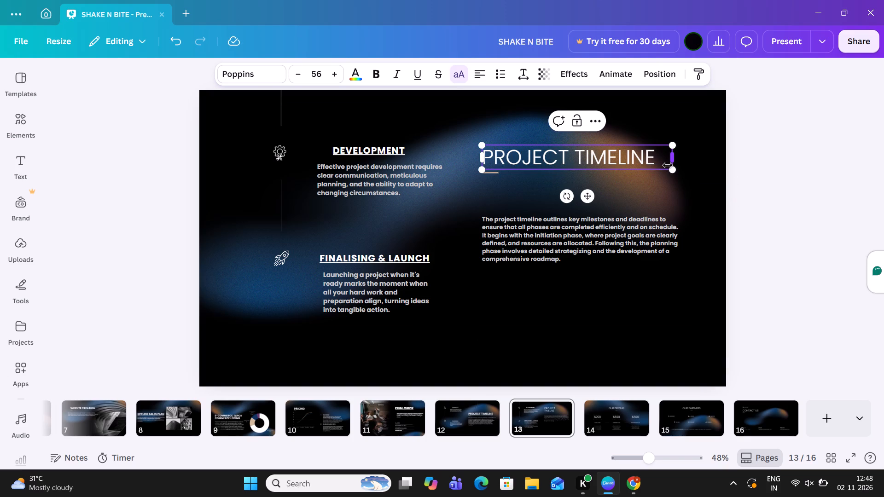
Make slide 13's PROJECT TIMELINE title bold and underlined.
left_click(379, 74)
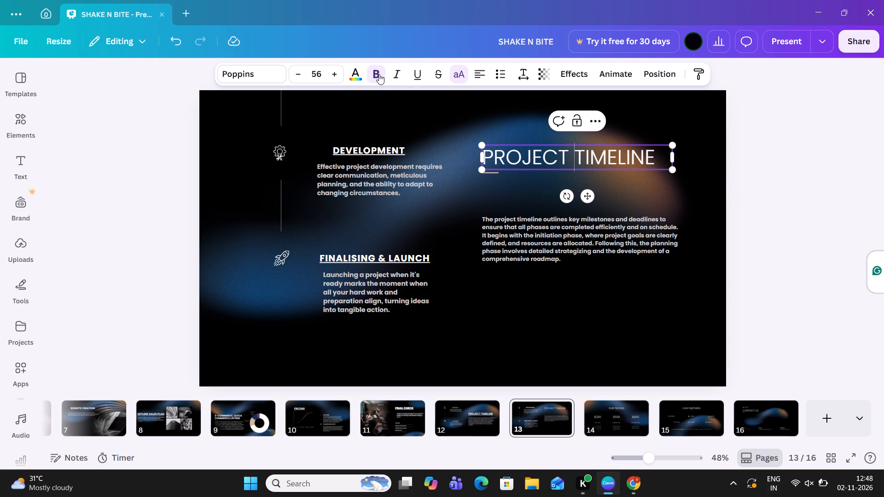
left_click(379, 74)
left_click(427, 73)
left_click(757, 126)
left_click(580, 167)
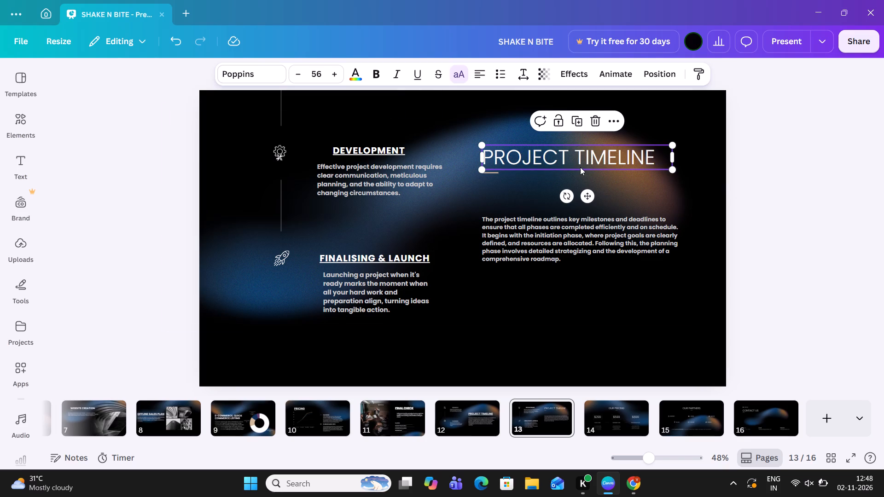
left_click(412, 80)
left_click(378, 76)
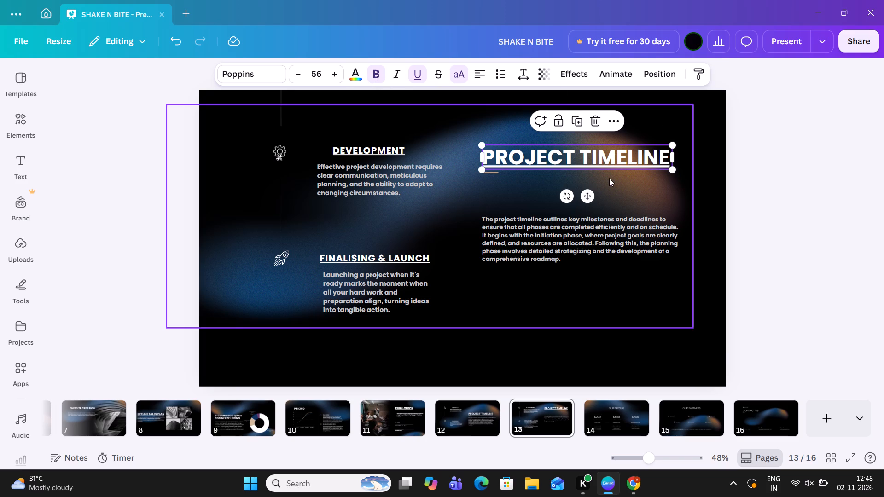
left_click(589, 194)
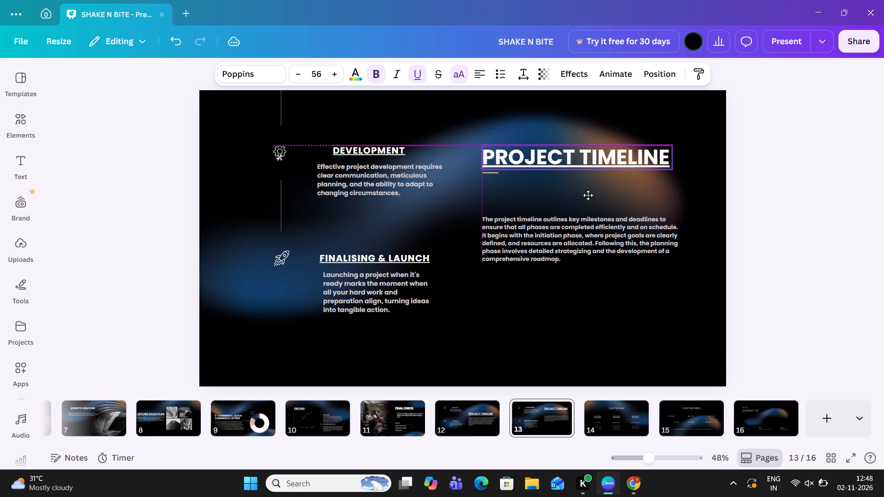
left_click(797, 192)
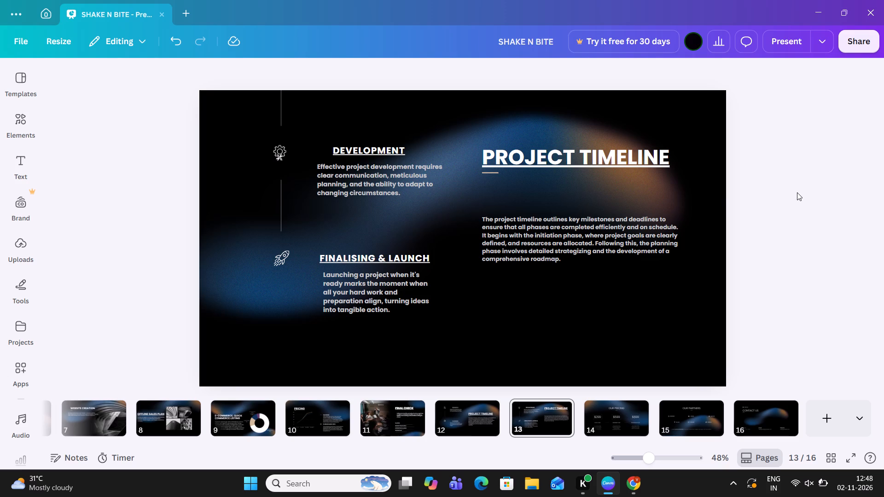
left_click(797, 192)
Enlarge the project timeline description to about font size 18.7 and shift it up and left so it sits centred beneath the title.
left_click(644, 242)
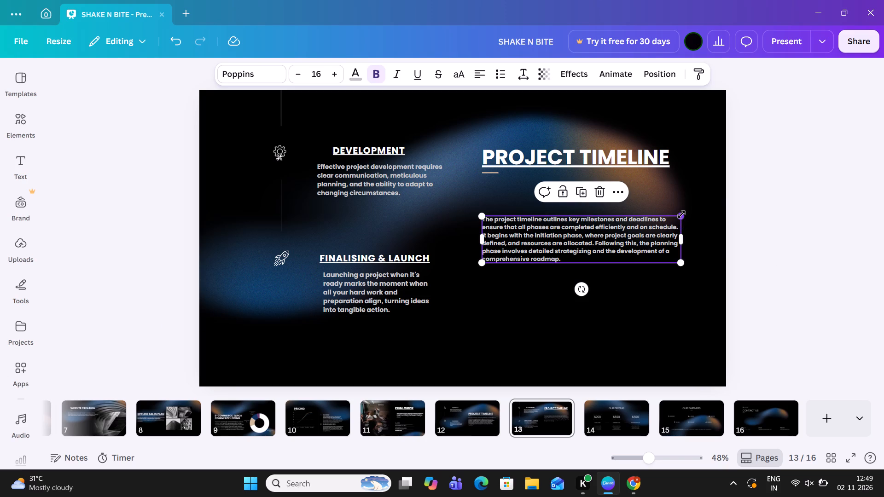
left_click_drag(681, 214, 704, 171)
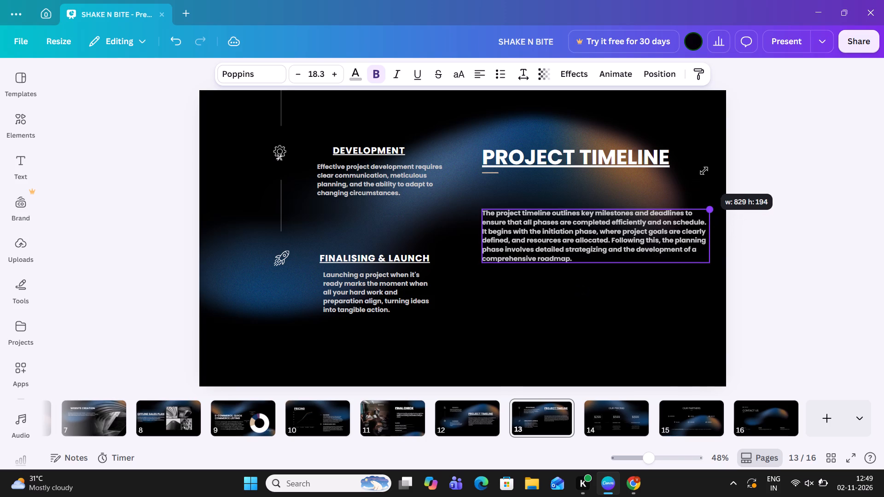
left_click_drag(704, 171, 706, 168)
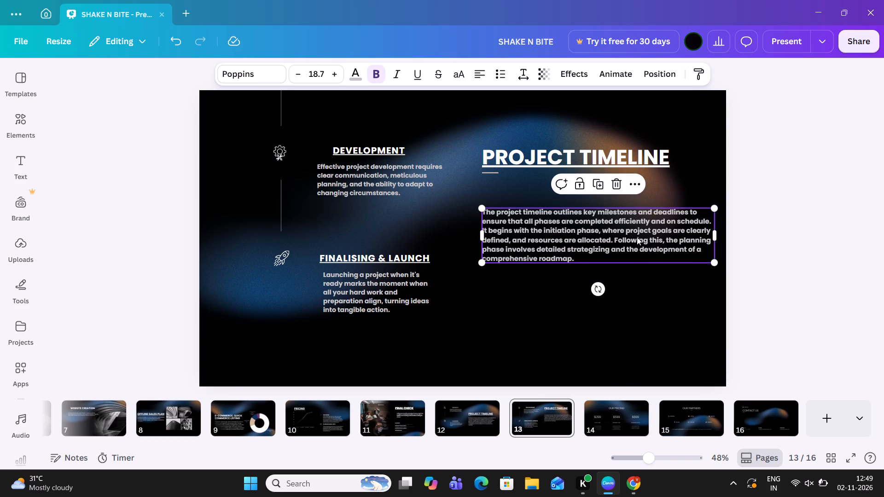
left_click_drag(637, 237, 613, 230)
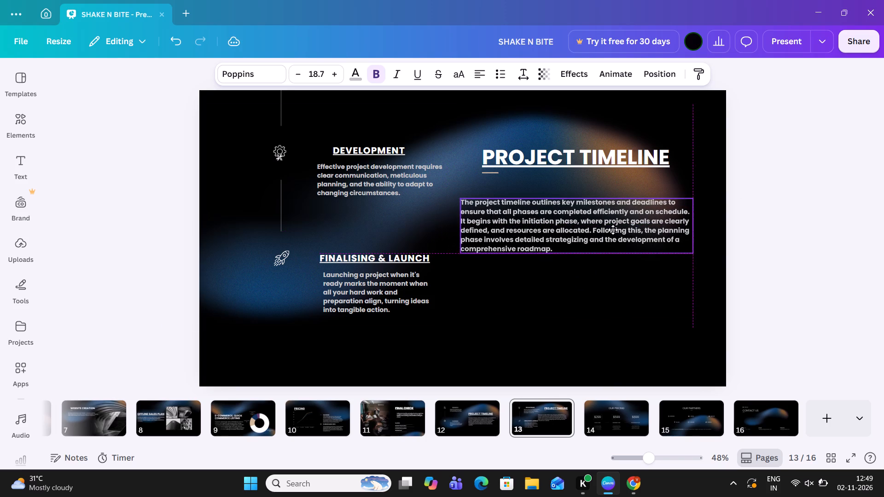
left_click_drag(613, 230, 616, 233)
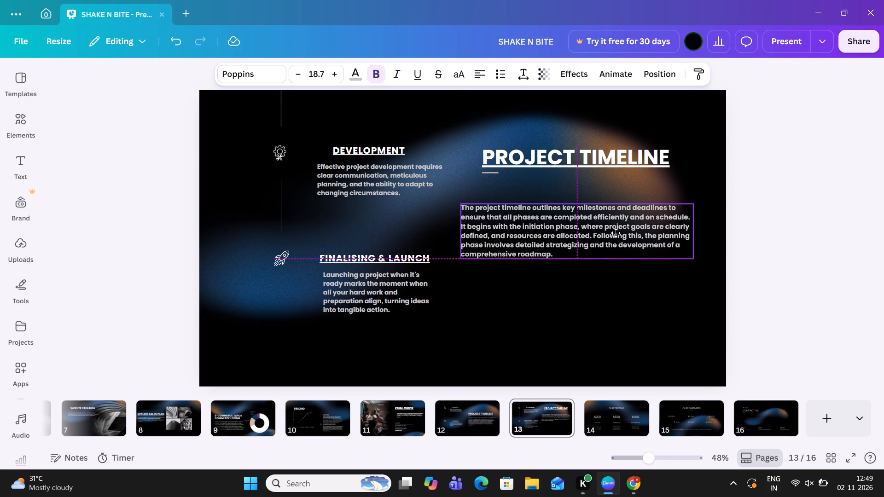
left_click_drag(616, 233, 616, 233)
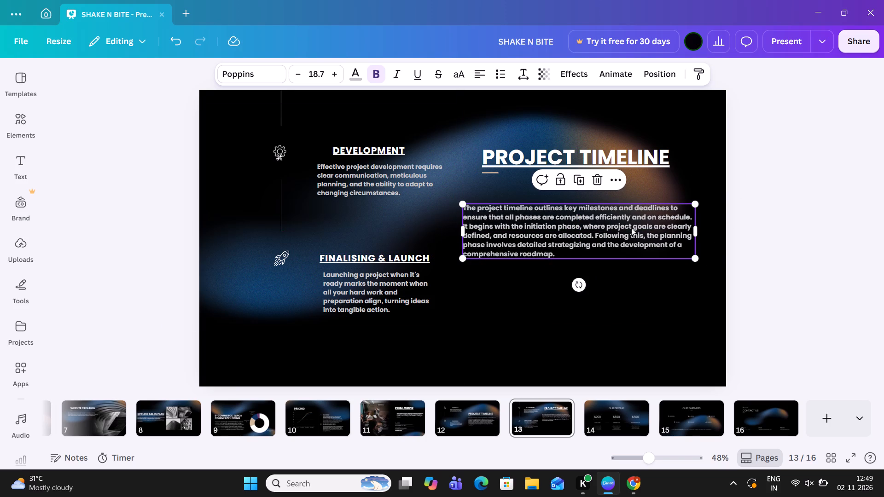
left_click(851, 183)
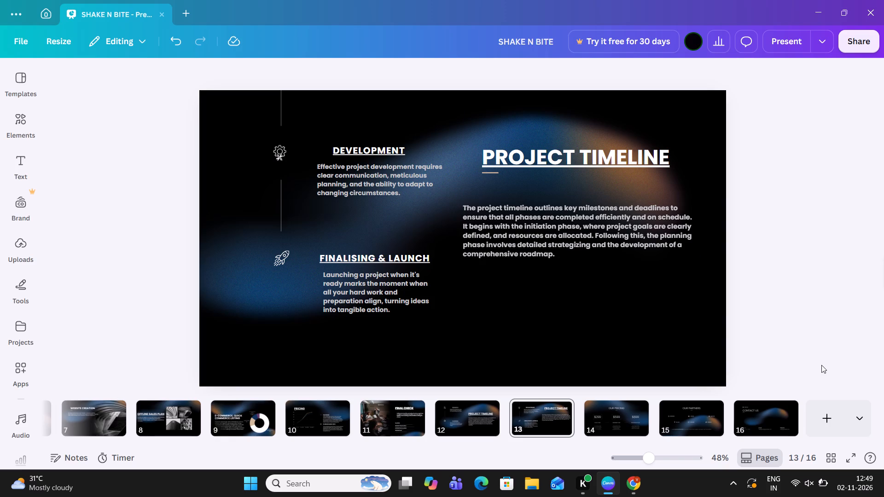
Make the OUR PRICING title on slide 14 bold and underlined.
left_click(604, 411)
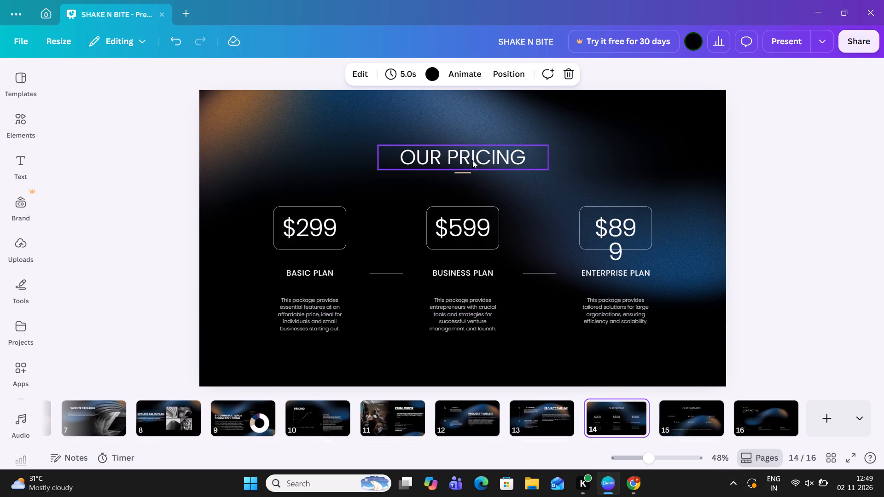
left_click(472, 160)
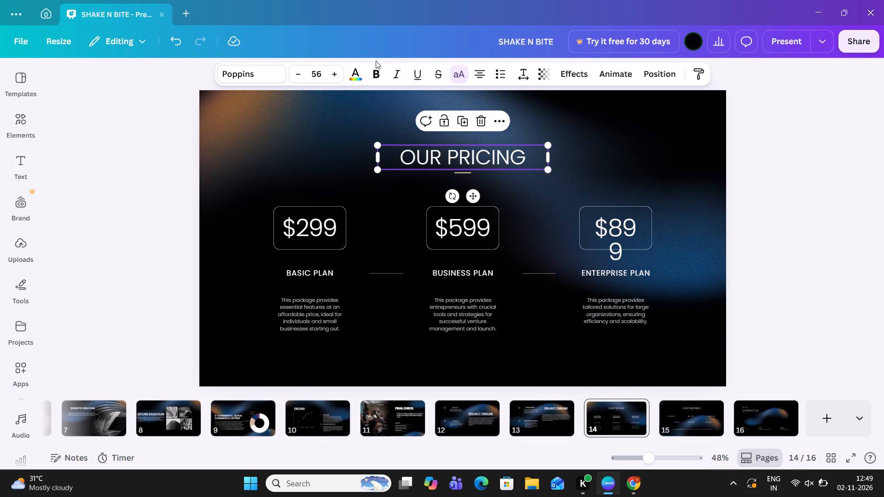
left_click(378, 73)
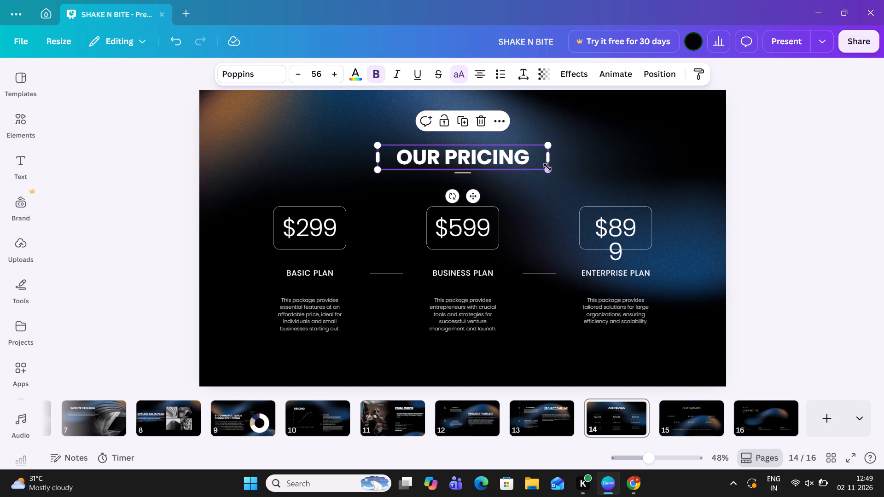
left_click(445, 74)
left_click(445, 74)
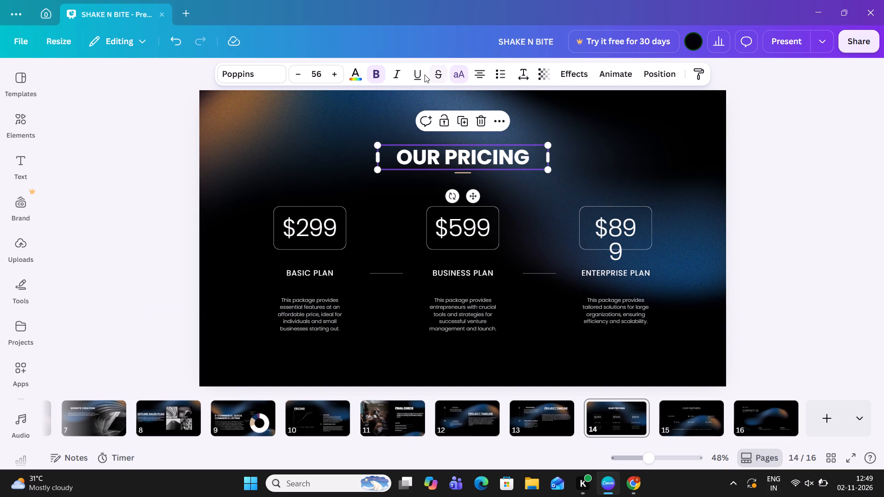
left_click(419, 74)
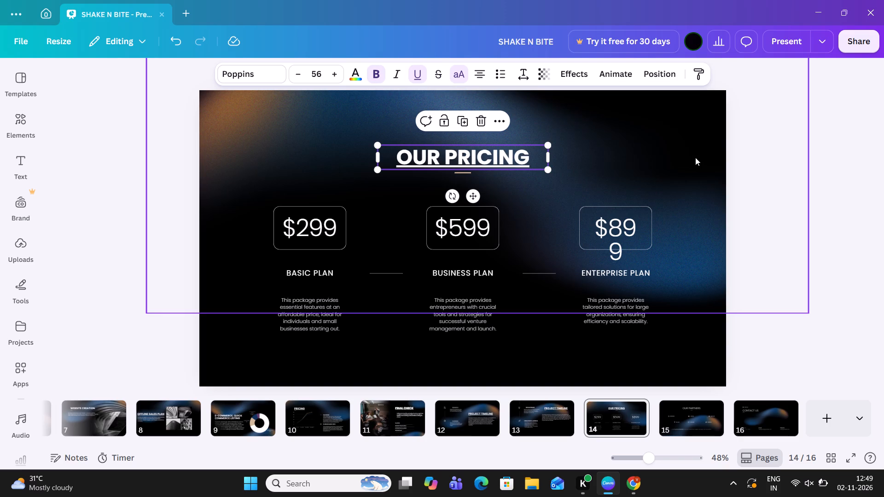
left_click(764, 157)
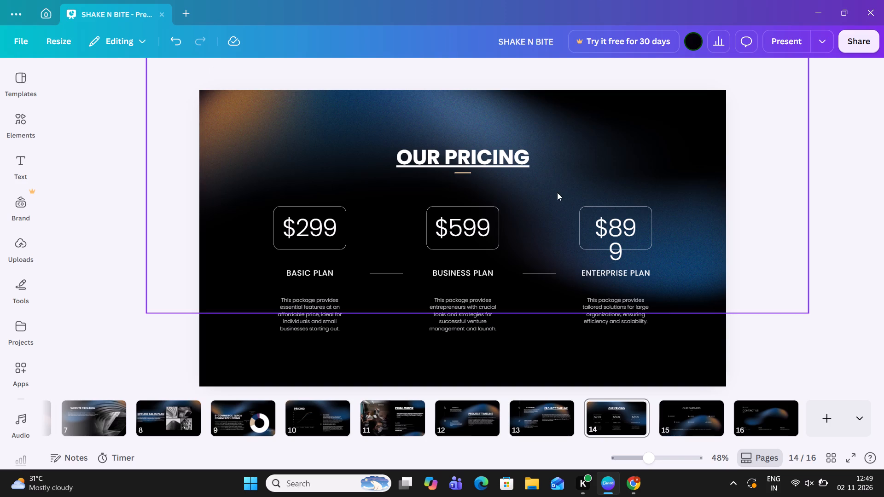
left_click(457, 172)
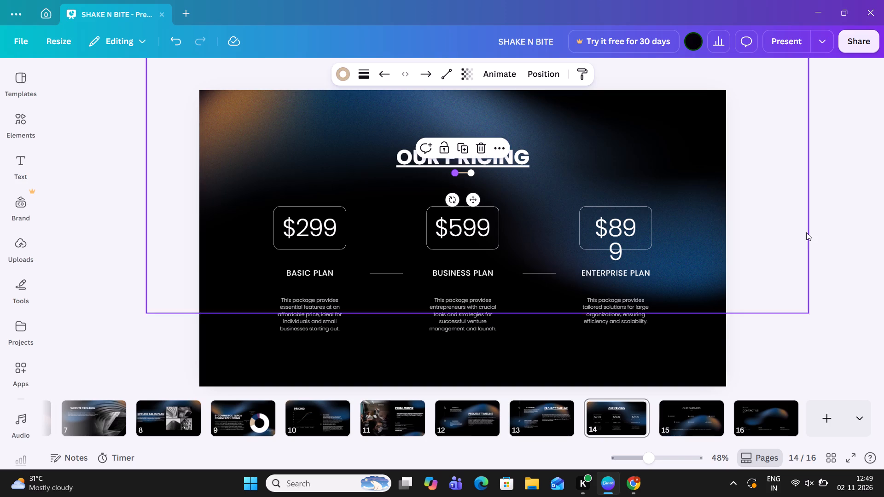
left_click(818, 233)
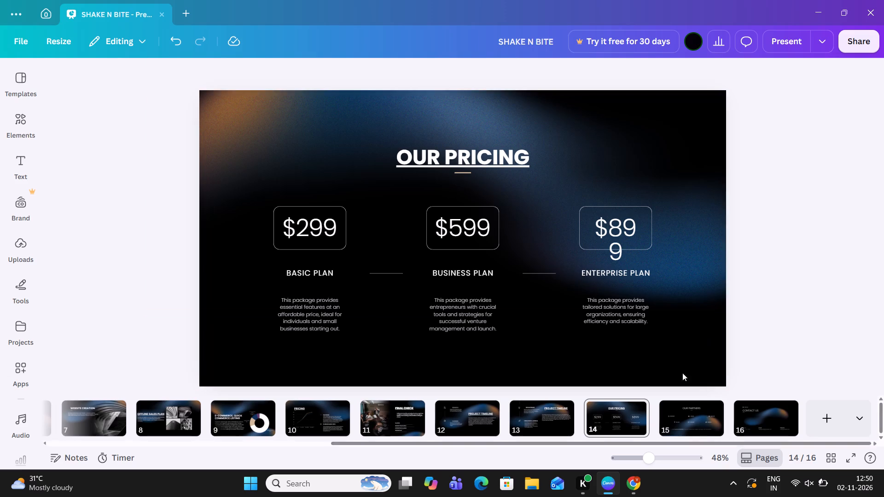
Widen the $899 price's text box so it fits on one line and centre it inside its rounded frame.
left_click(620, 252)
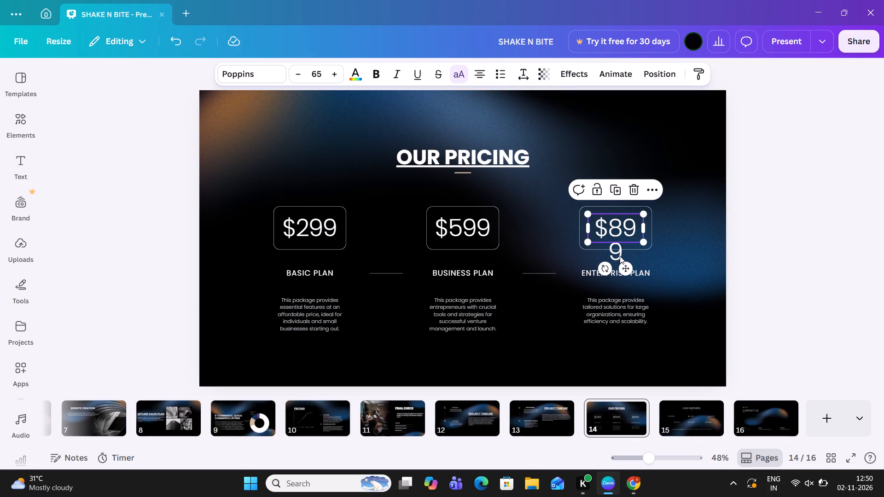
left_click(619, 258)
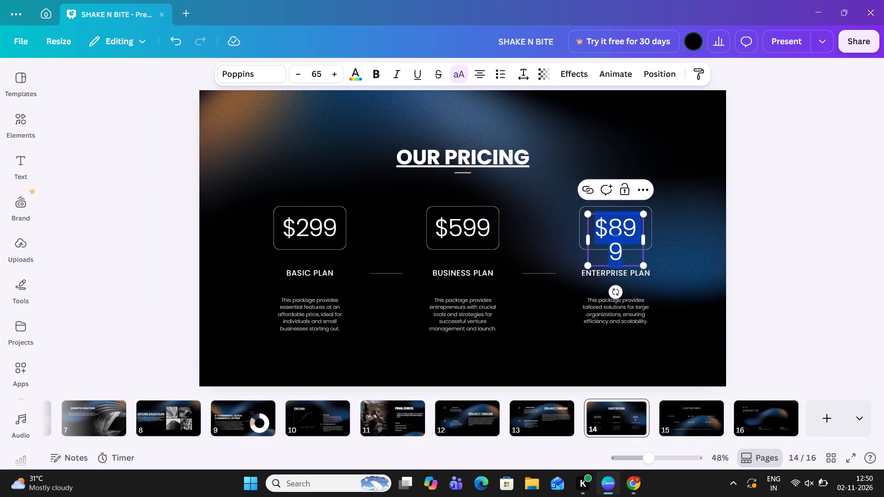
left_click(619, 260)
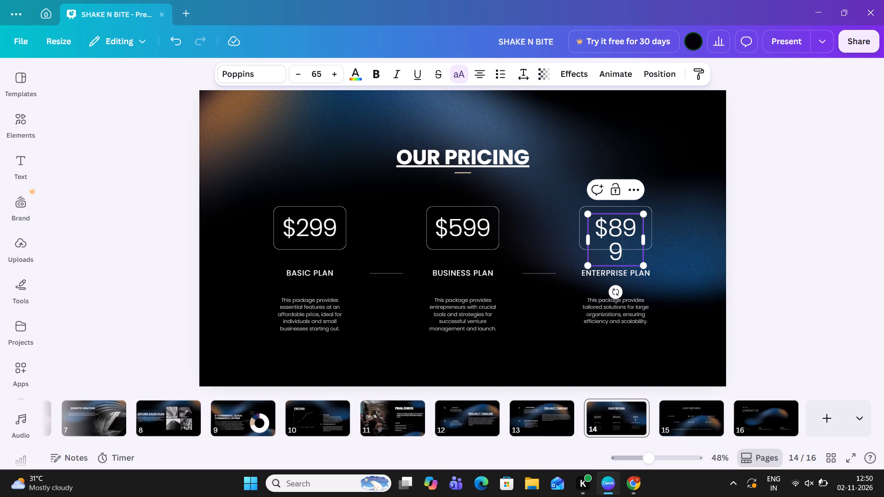
left_click_drag(648, 238, 662, 238)
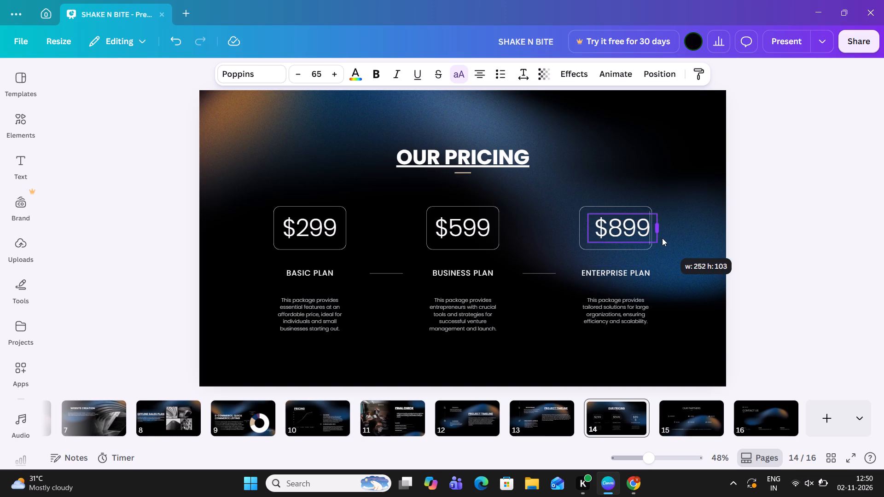
left_click_drag(662, 238, 656, 238)
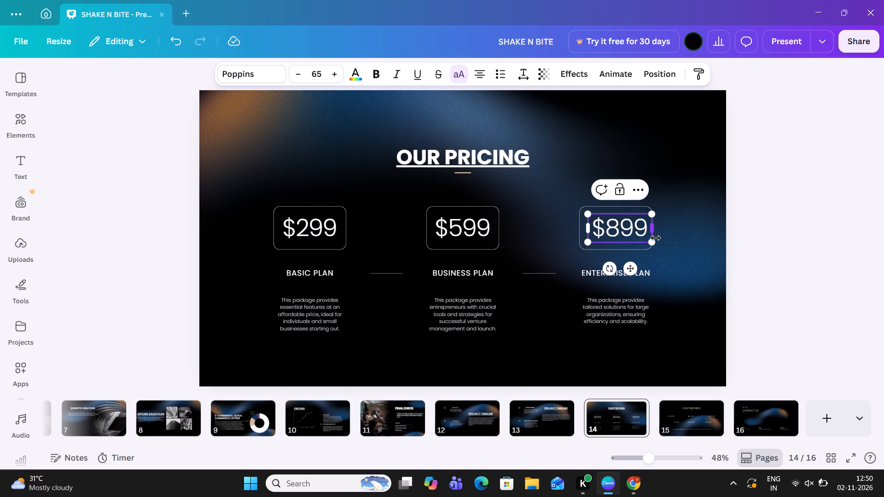
left_click_drag(629, 268, 624, 268)
left_click(744, 244)
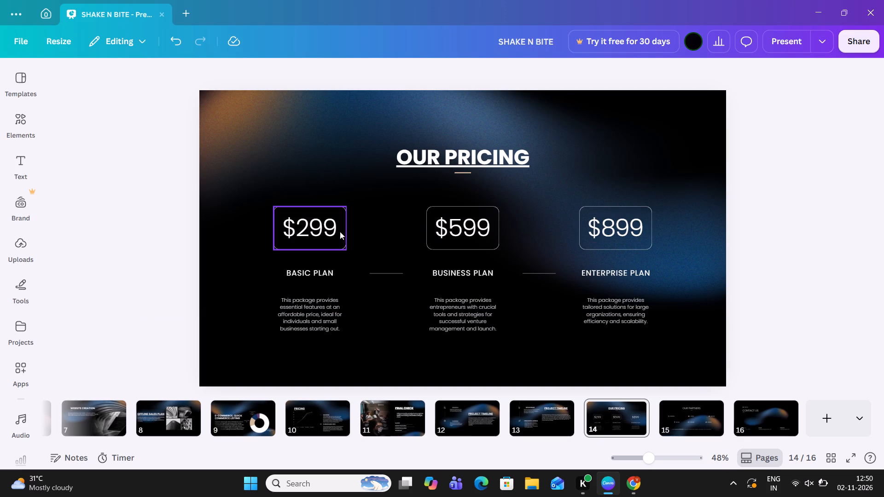
Replace the BASIC PLAN label under the $299 price with "LEMON MASALA SATTU".
double_click(322, 271)
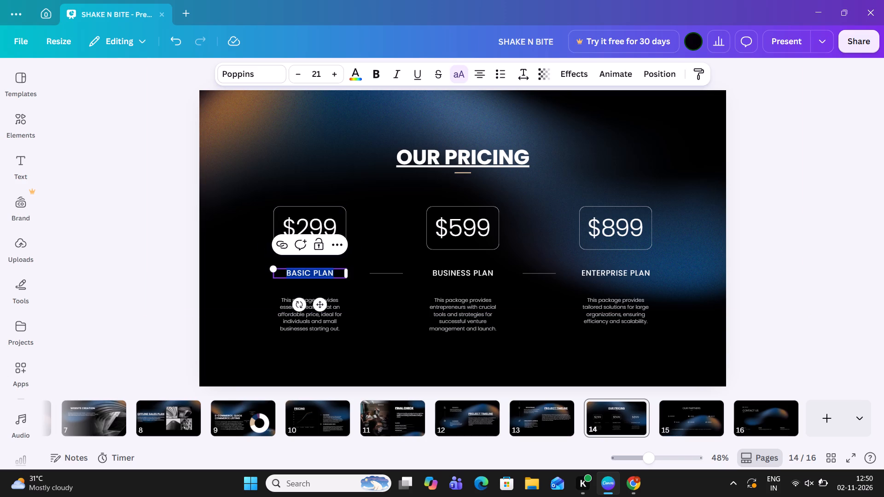
type("SATT")
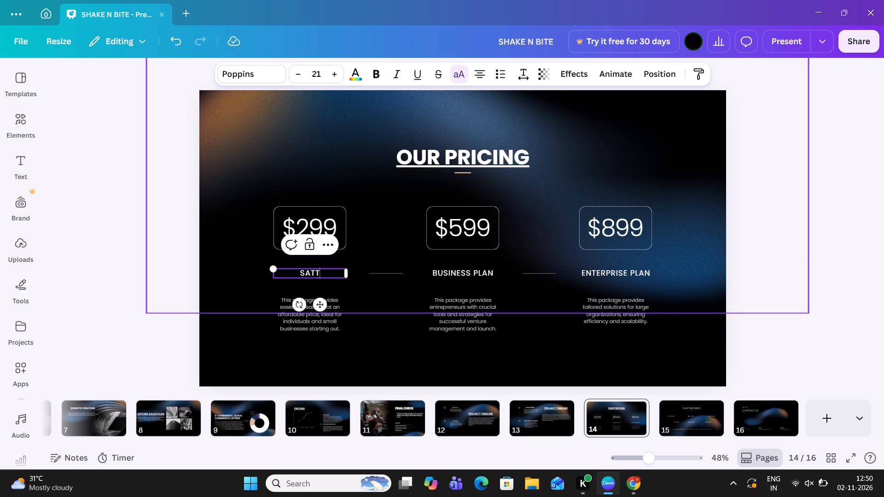
key("u")
key("BackSpace")
key("BackSpace")
key("BackSpace")
key("BackSpace")
key("BackSpace")
type("LEMON MASA")
type("LA SATTY")
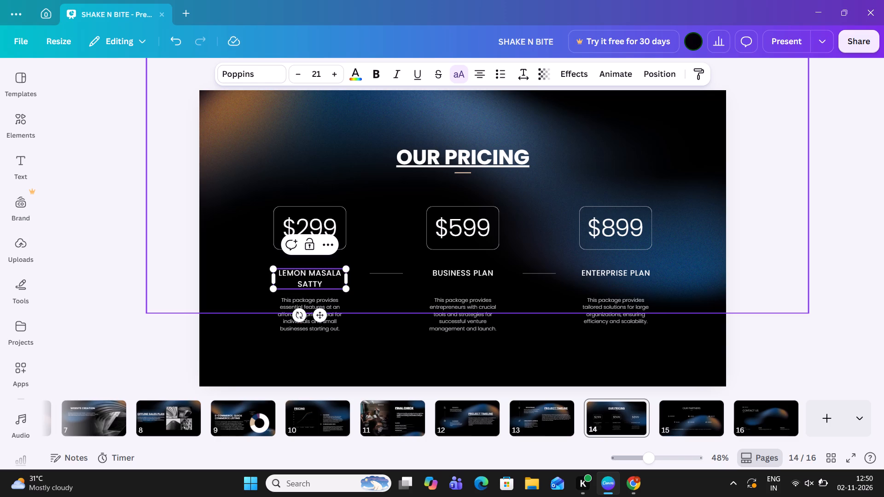
key("u")
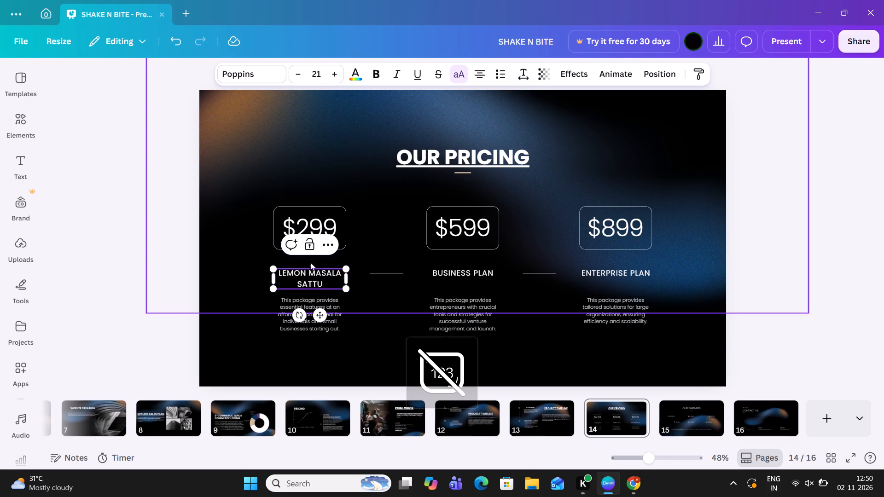
Widen the LEMON MASALA SATTU label to fit on one line and centre it beneath the $299 price.
left_click_drag(350, 280, 356, 280)
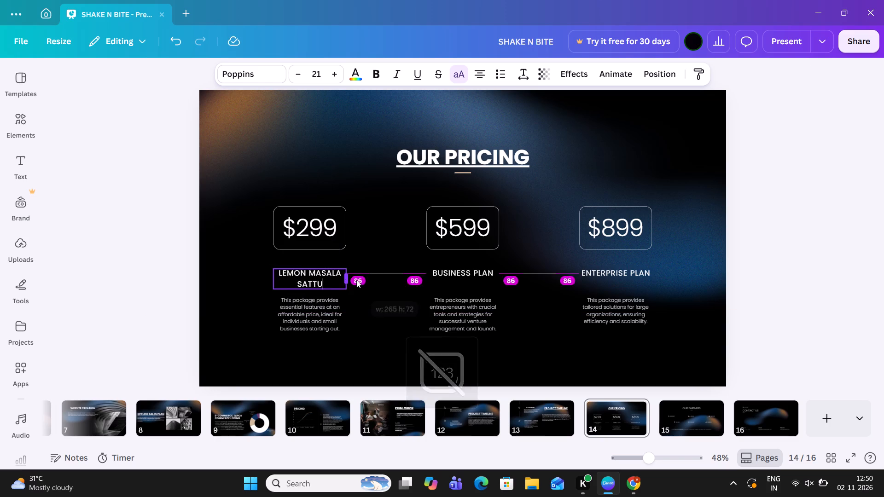
left_click_drag(356, 280, 378, 276)
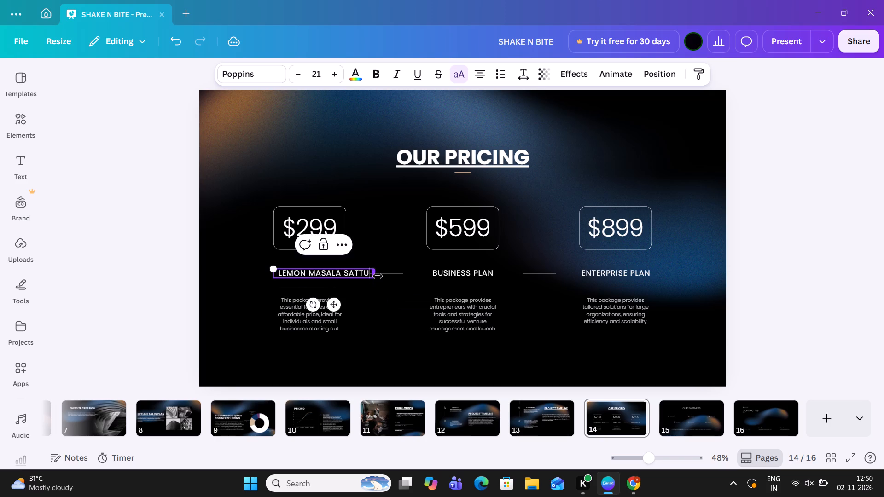
left_click_drag(378, 276, 369, 276)
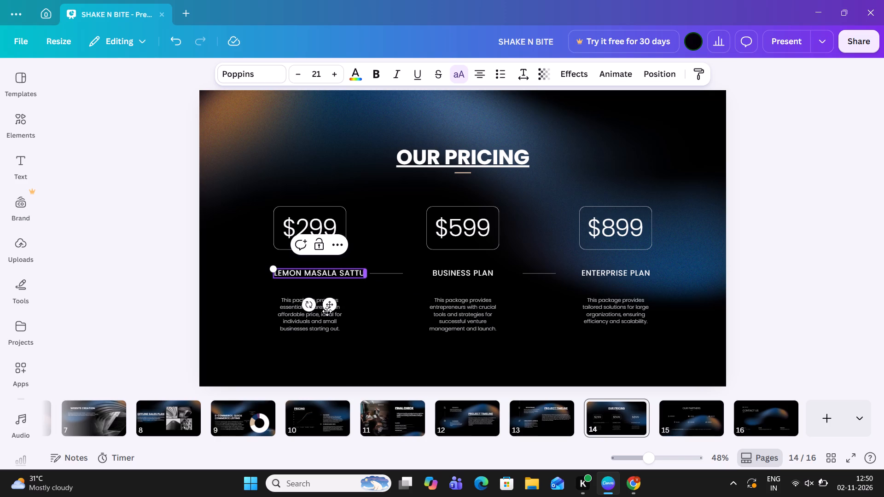
left_click_drag(329, 306, 317, 305)
left_click_drag(317, 305, 319, 305)
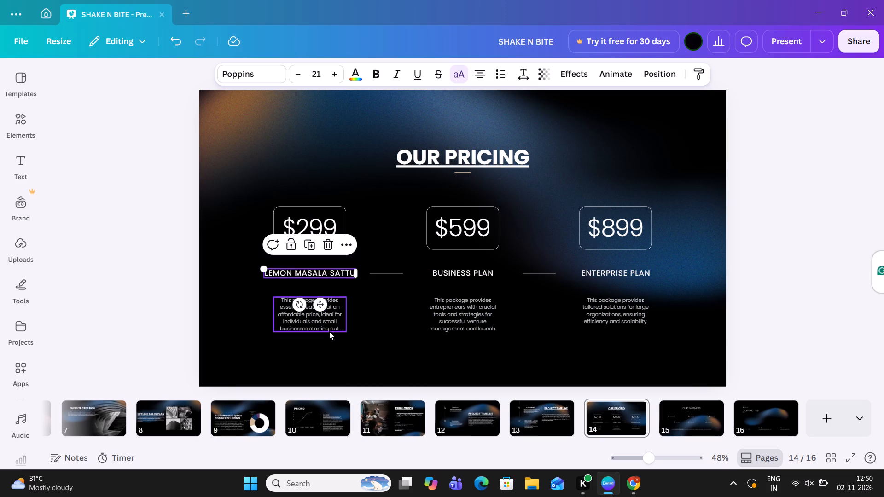
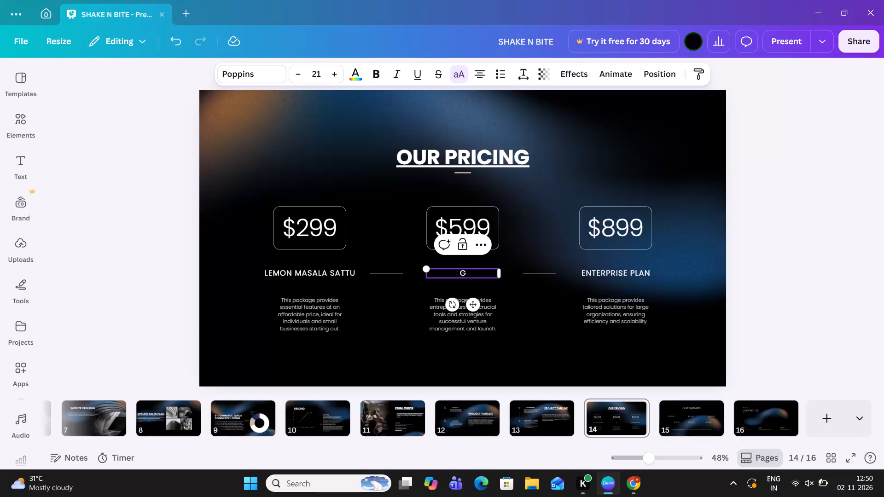
Replace the label under the $599 price with "JAGGERY/GUD CUBES" and widen its text box to fit on one line.
key("BackSpace")
type("JAGGERY")
key("slash")
type("GUD CUBES")
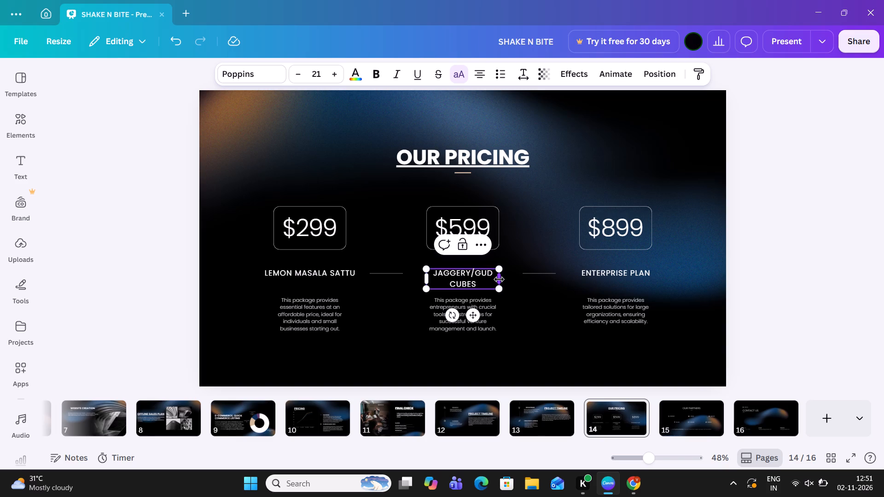
left_click_drag(499, 279, 522, 275)
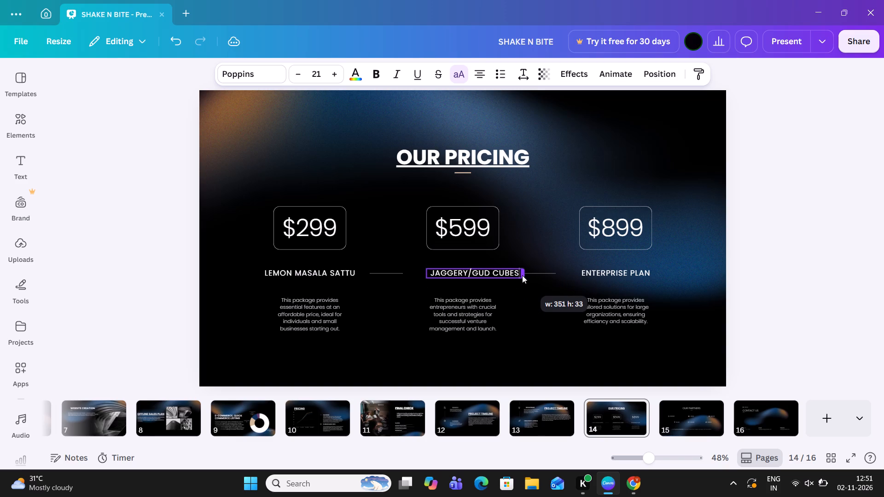
left_click_drag(522, 275, 518, 275)
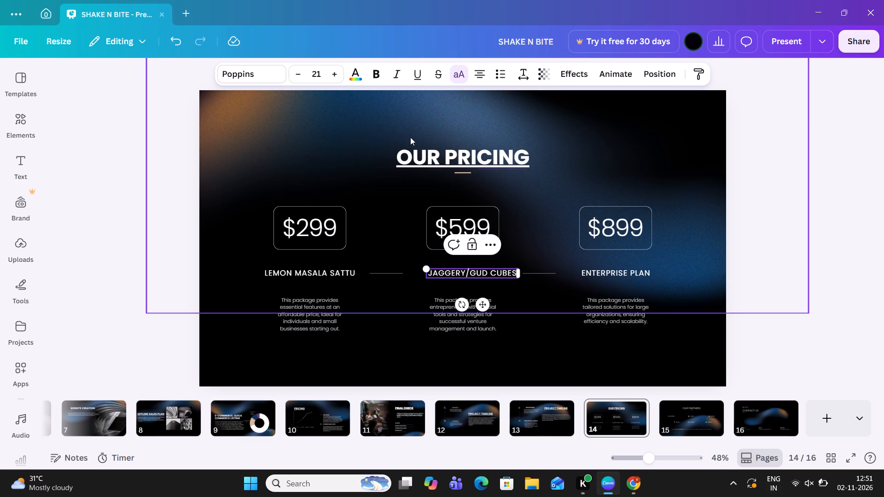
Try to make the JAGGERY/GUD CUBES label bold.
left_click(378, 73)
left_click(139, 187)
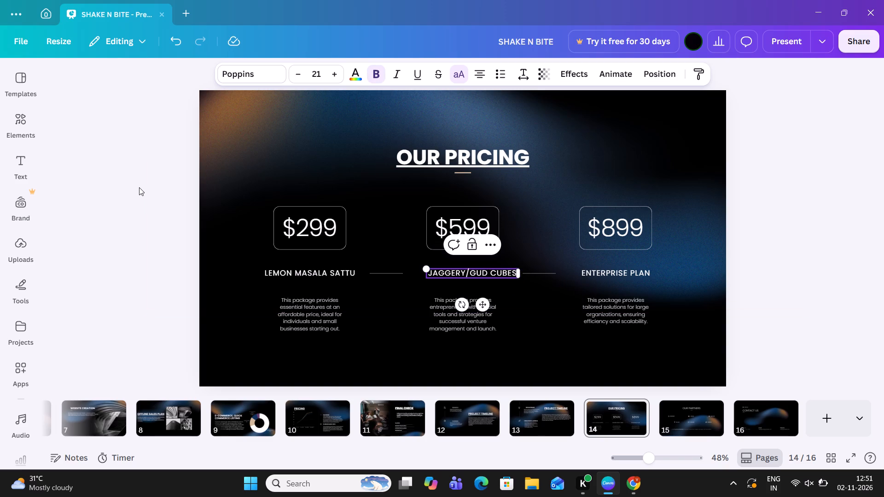
Replace the ENTERPRISE PLAN label under the $899 price with "MAKHANA".
double_click(621, 273)
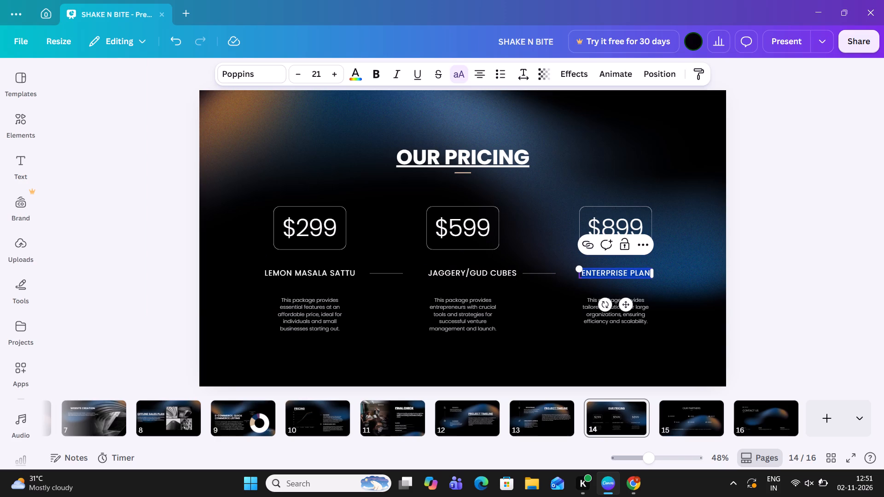
type("MAKHANA")
key("space")
type("&")
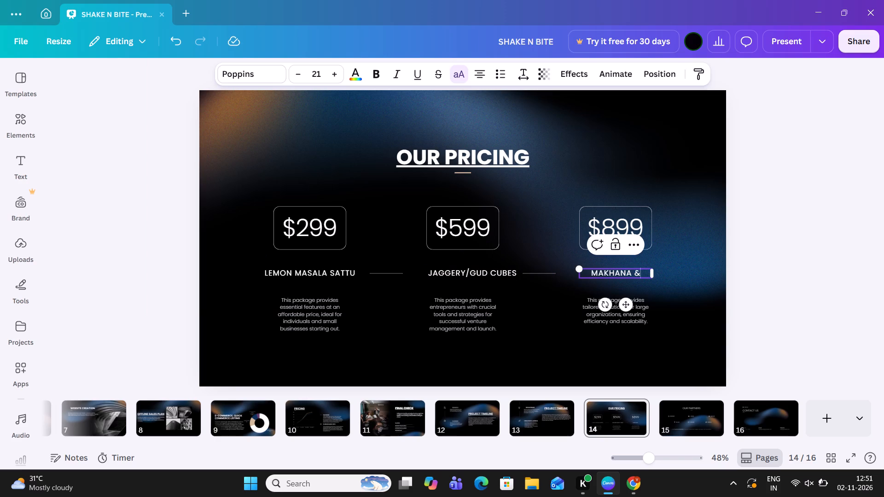
key("space")
type("FLAVO")
key("BackSpace")
key("BackSpace")
key("BackSpace")
key("BackSpace")
key("BackSpace")
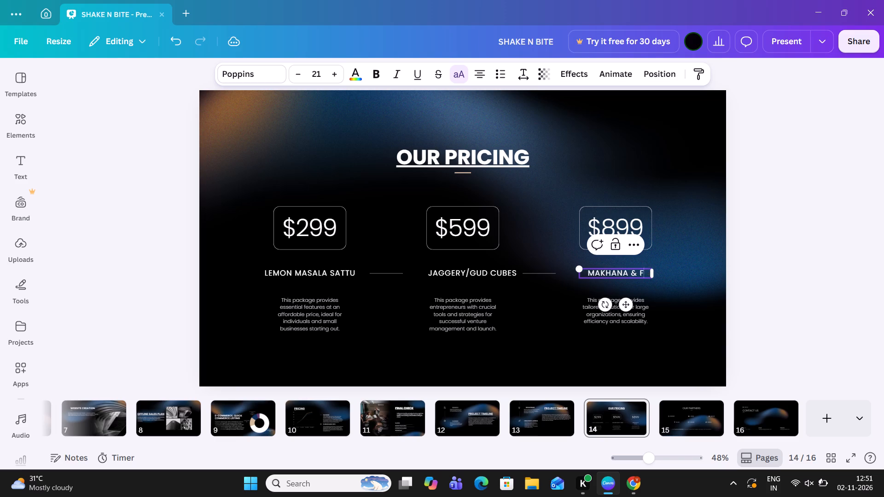
key("BackSpace")
key("BackSpace")
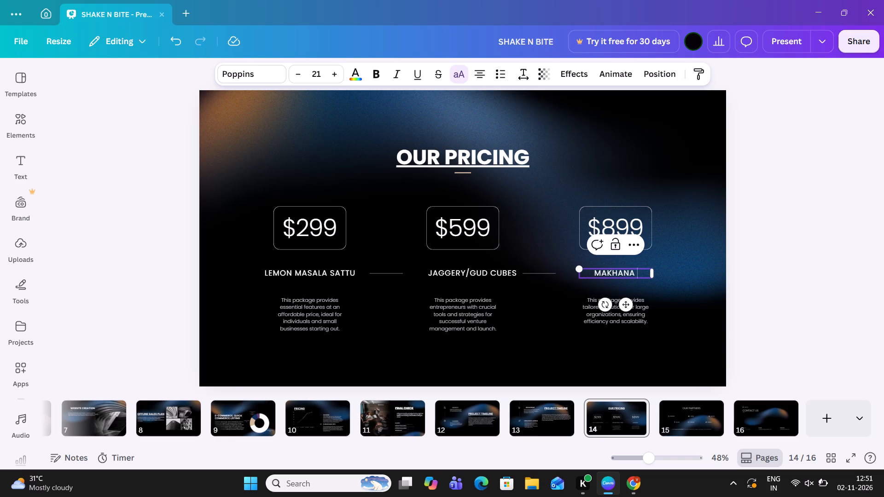
left_click(773, 263)
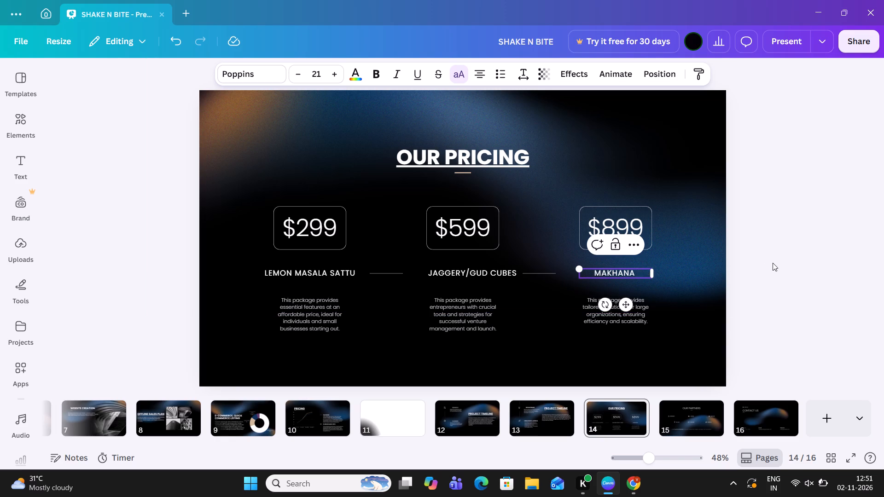
Make the MAKHANA, JAGGERY/GUD CUBES and LEMON MASALA SATTU labels bold and underlined.
left_click(616, 274)
left_click(379, 75)
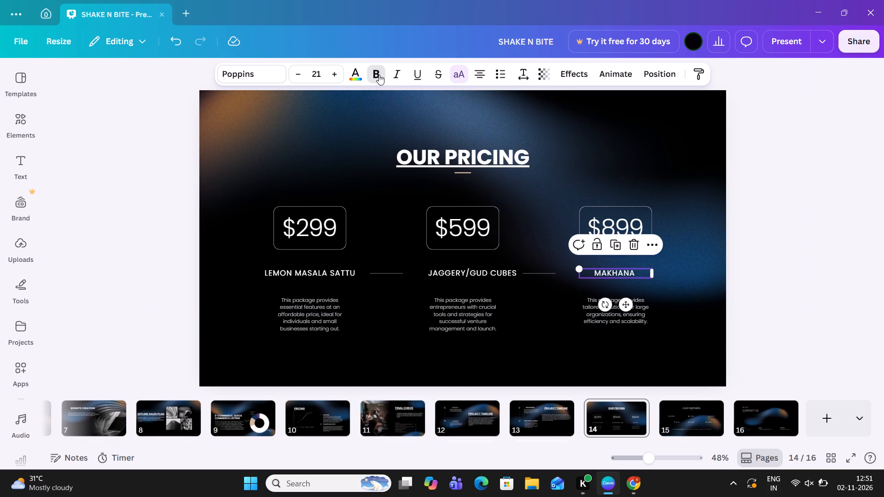
left_click(416, 76)
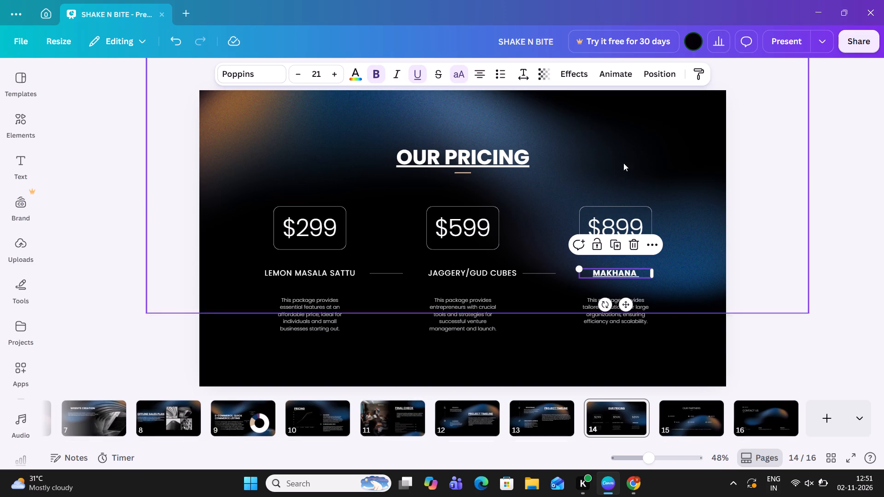
left_click(756, 226)
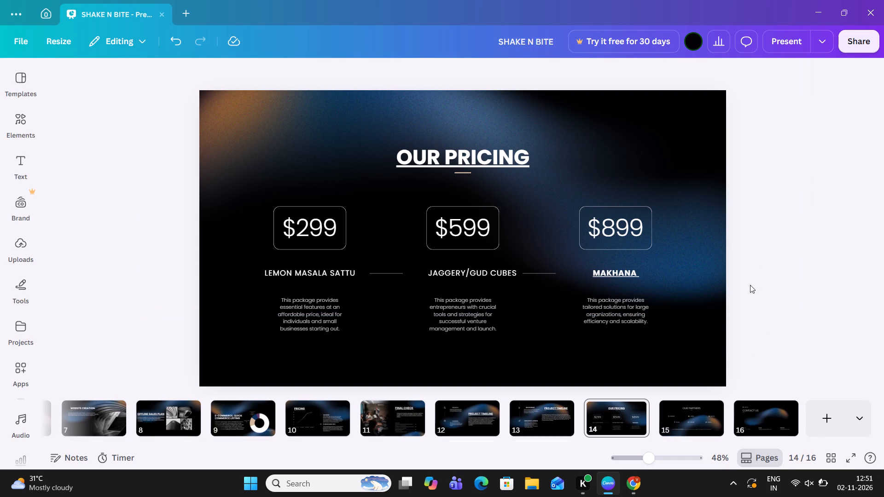
left_click(472, 268)
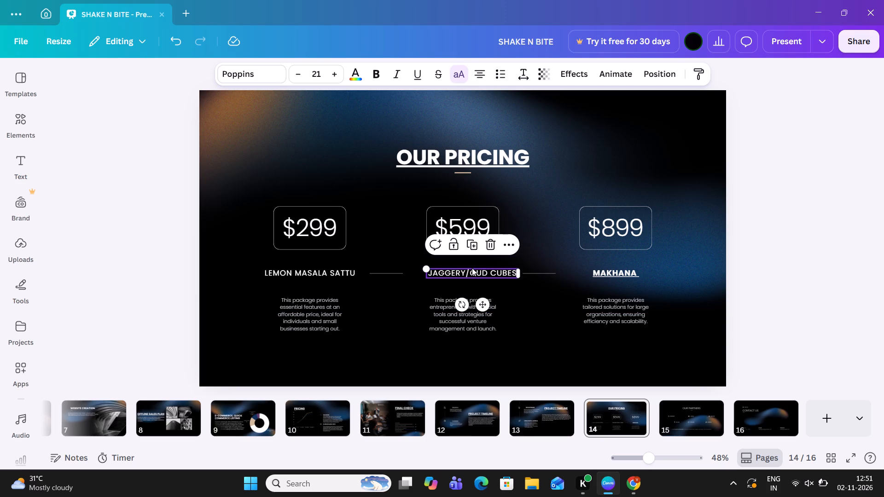
left_click(377, 76)
left_click(412, 77)
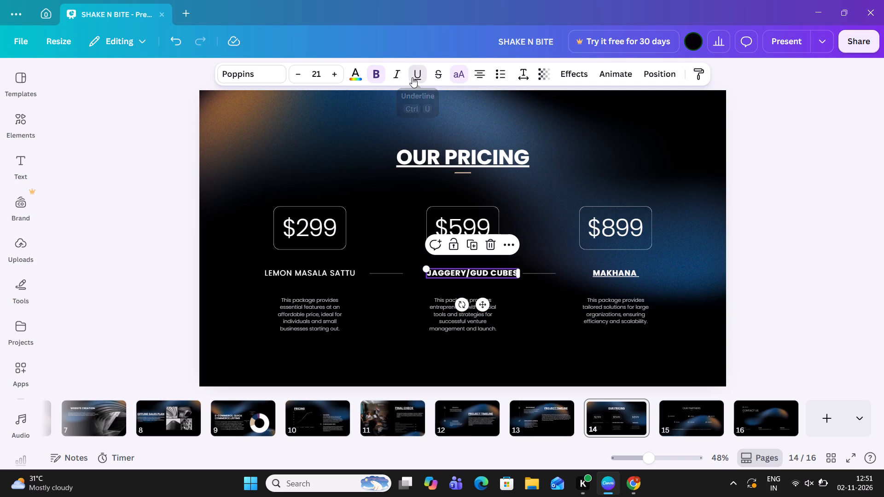
left_click(123, 233)
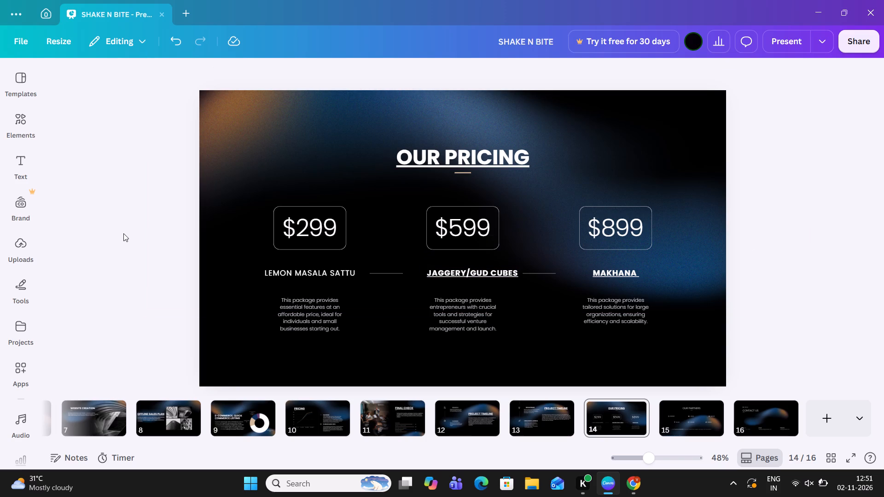
left_click(275, 276)
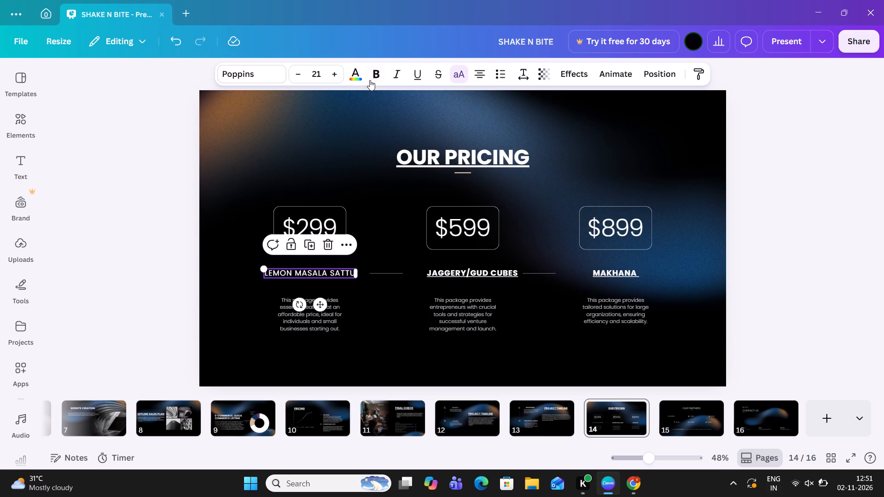
left_click(370, 79)
left_click(419, 76)
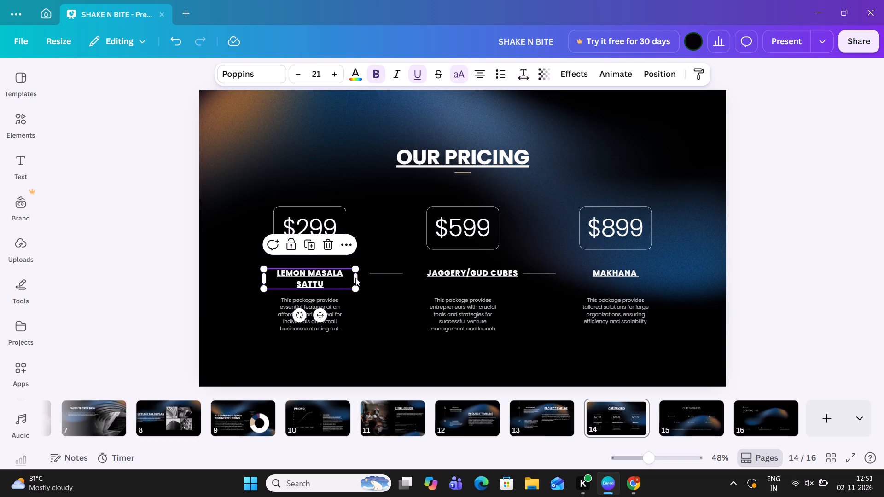
Widen the LEMON MASALA SATTU label to fit on one line and centre it again beneath the $299 price.
left_click_drag(355, 278, 372, 278)
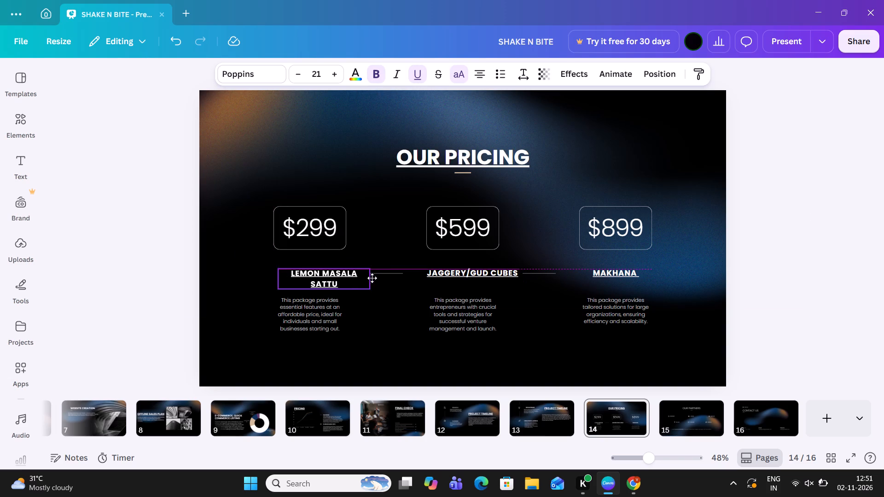
left_click_drag(372, 278, 340, 277)
left_click_drag(340, 277, 351, 276)
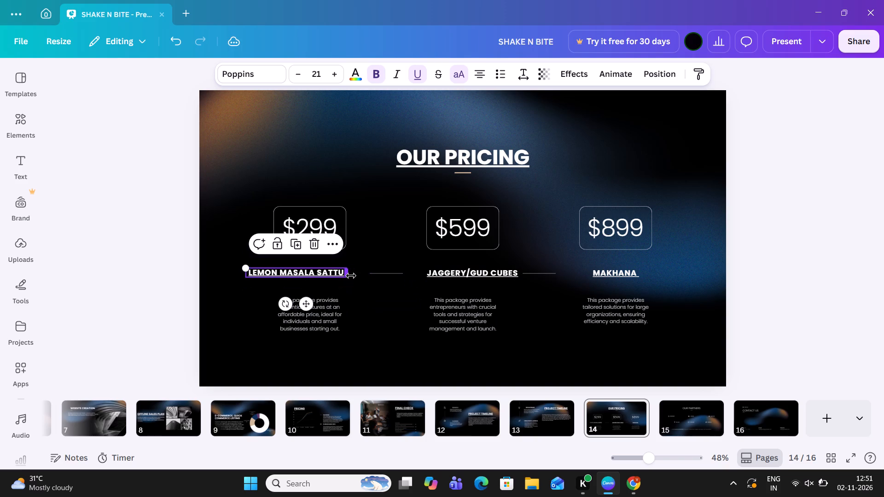
left_click_drag(307, 299, 307, 299)
left_click_drag(307, 299, 320, 300)
left_click(756, 283)
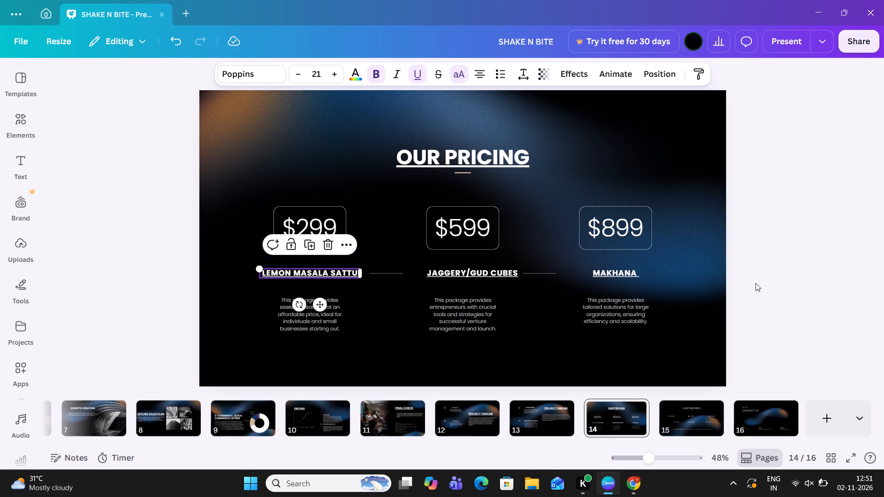
Centre the JAGGERY/GUD CUBES label beneath the $599 price.
left_click(457, 272)
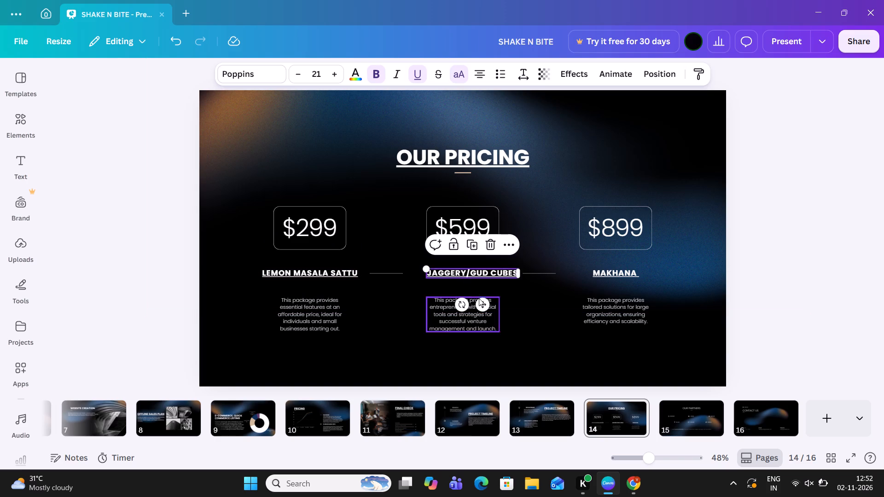
left_click_drag(481, 306, 476, 306)
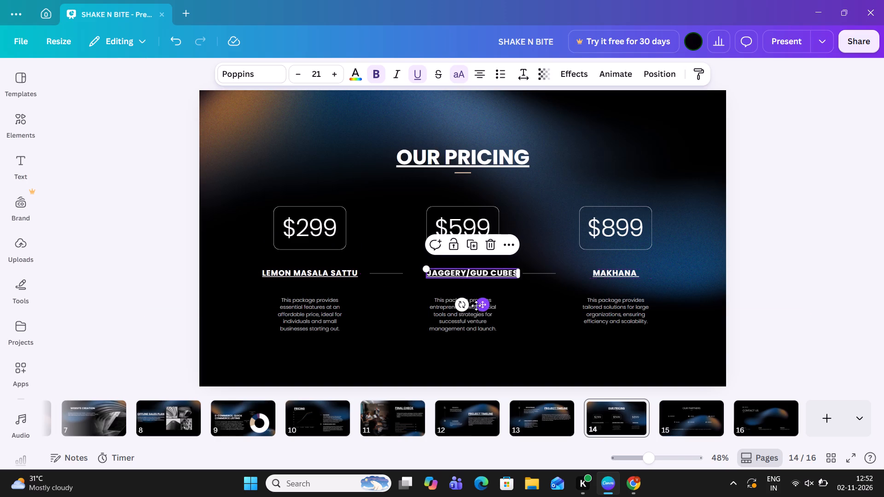
left_click_drag(476, 306, 472, 305)
left_click(734, 258)
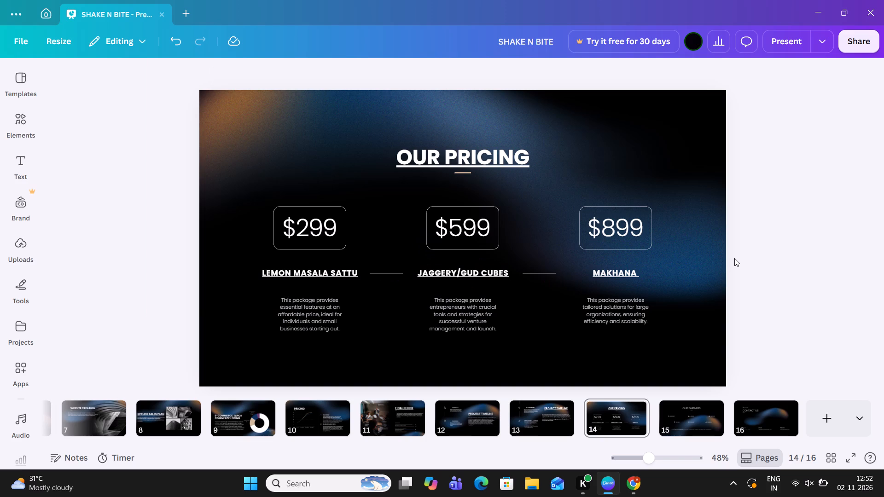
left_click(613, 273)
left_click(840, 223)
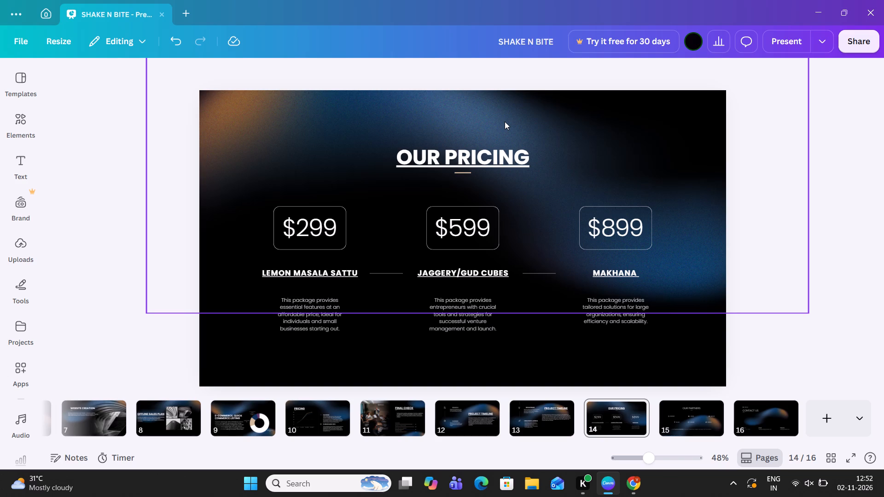
Move the blue and orange gradient image lower on slide 14, aligning its top edge with the slide's top edge.
left_click_drag(505, 121, 425, 132)
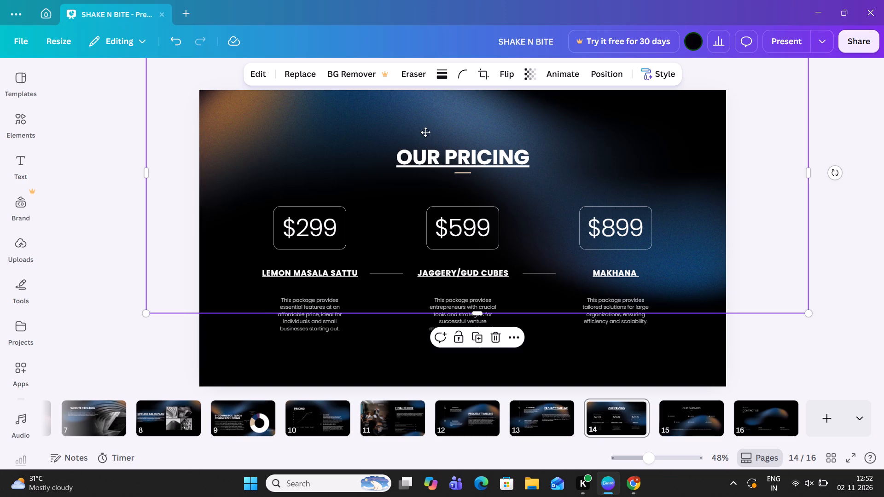
left_click_drag(425, 132, 423, 203)
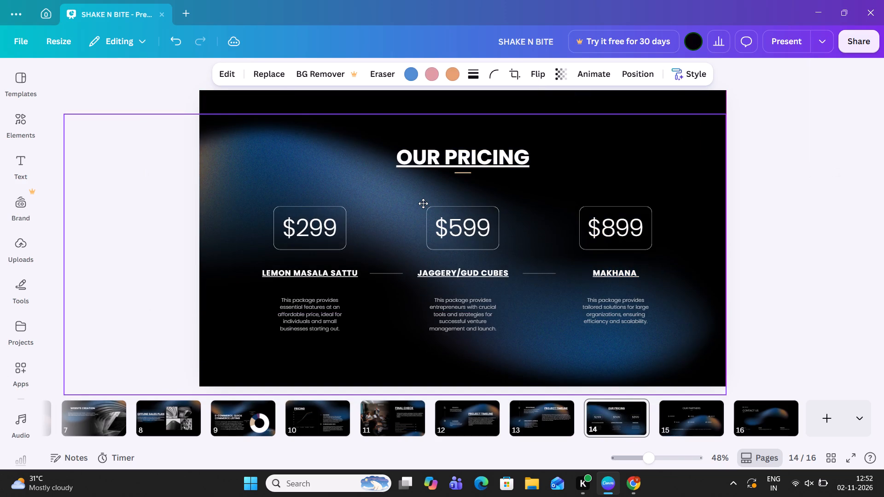
left_click_drag(423, 203, 419, 110)
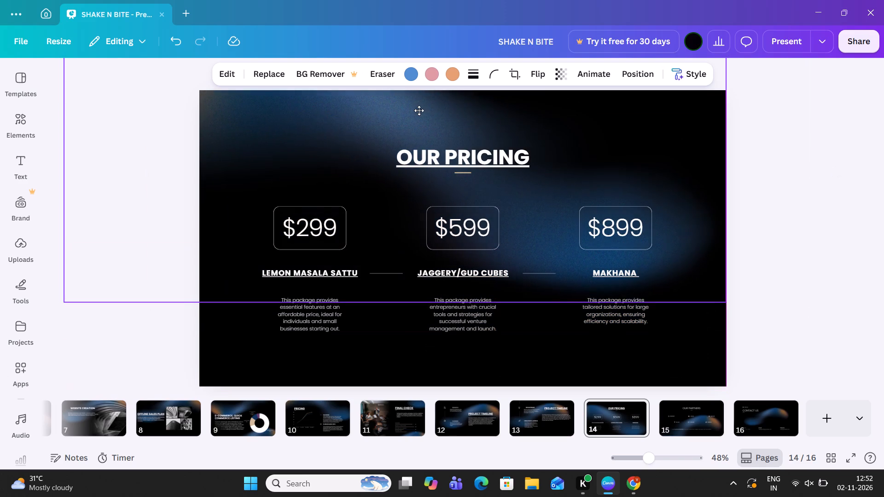
left_click_drag(419, 110, 478, 128)
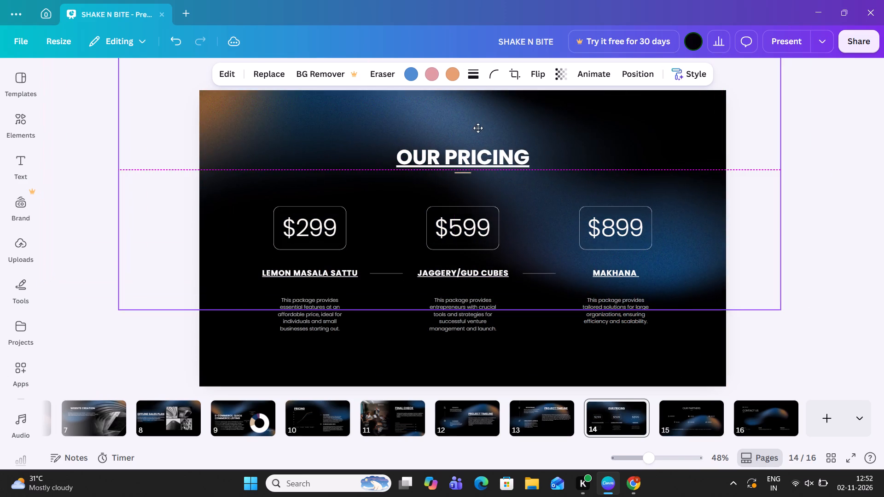
left_click_drag(478, 128, 494, 181)
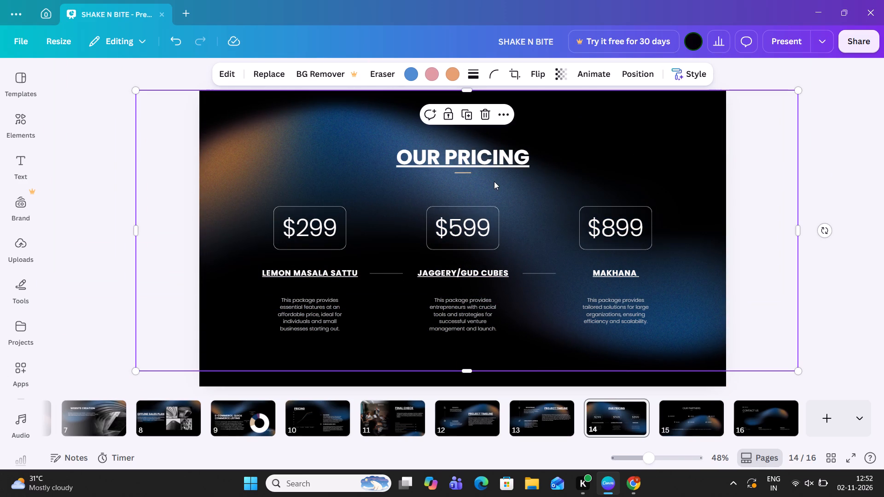
left_click(883, 180)
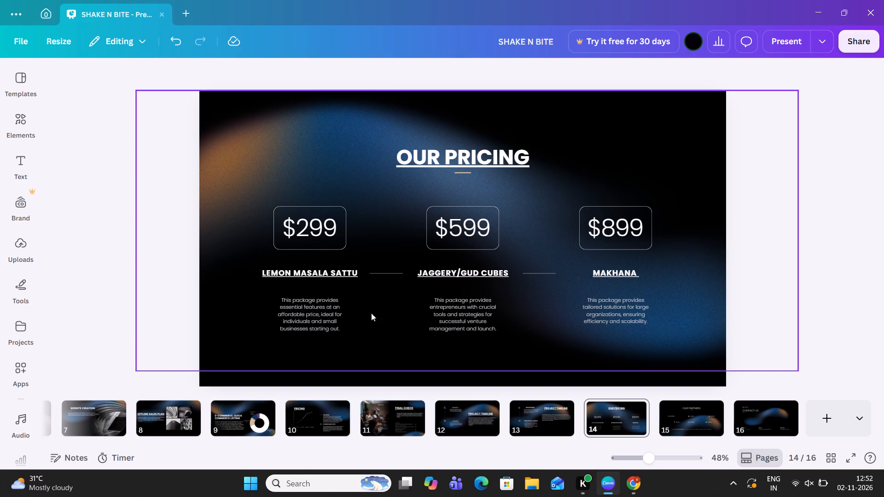
Format the description beneath LEMON MASALA SATTU as bold, size 19 text centred under its label.
double_click(331, 319)
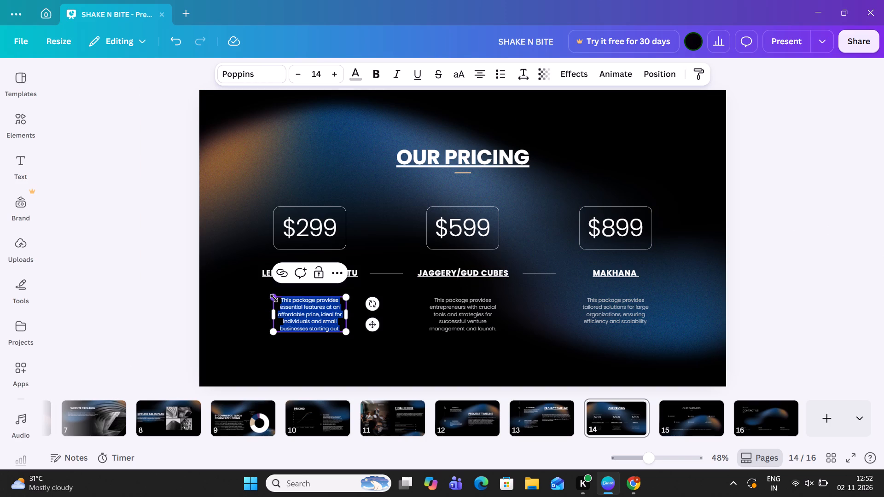
left_click_drag(274, 298, 247, 289)
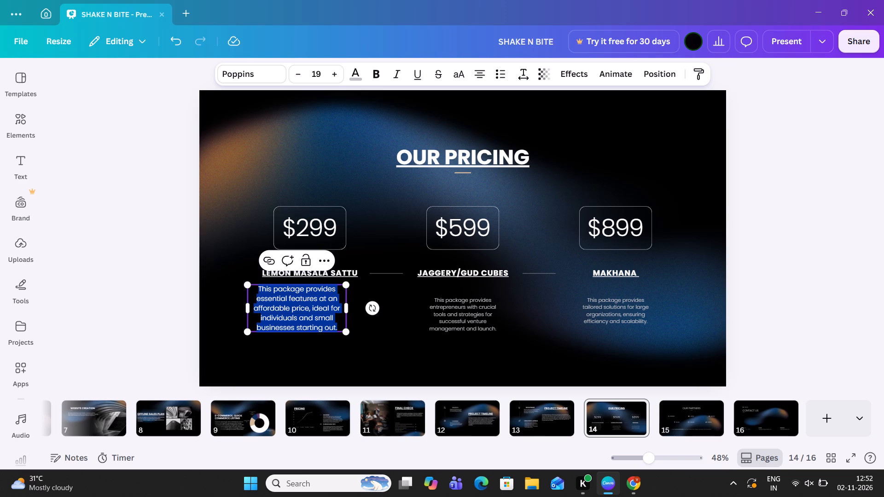
left_click(379, 295)
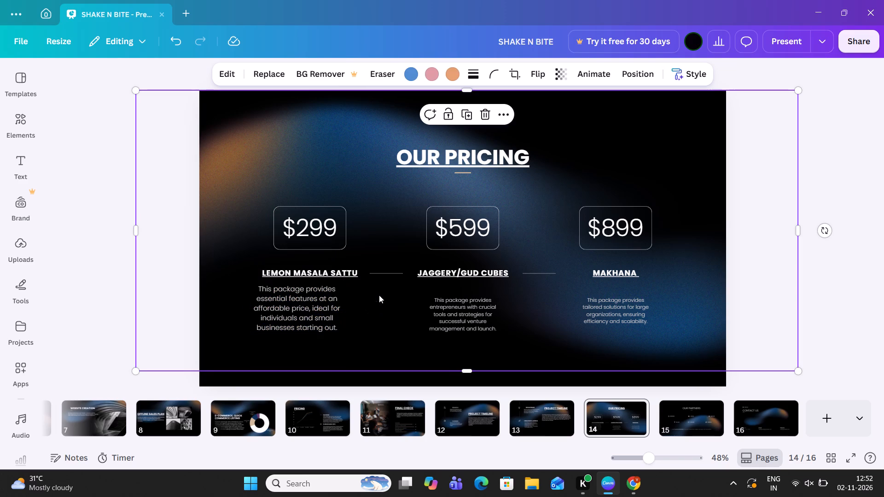
left_click_drag(314, 307, 323, 307)
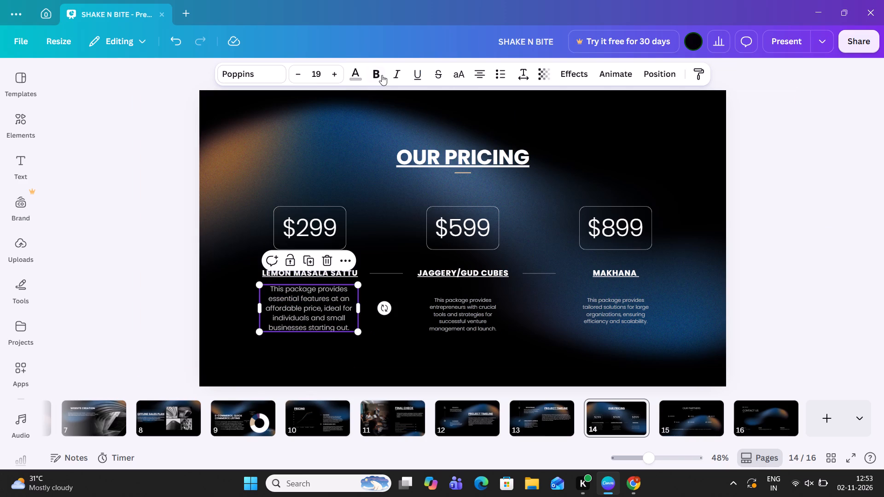
left_click(382, 76)
Replace the description beneath the LEMON MASALA SATTU label with "LEMON MASALA SATTU IS AVAILABLE IN 500GM PACKS.".
double_click(338, 330)
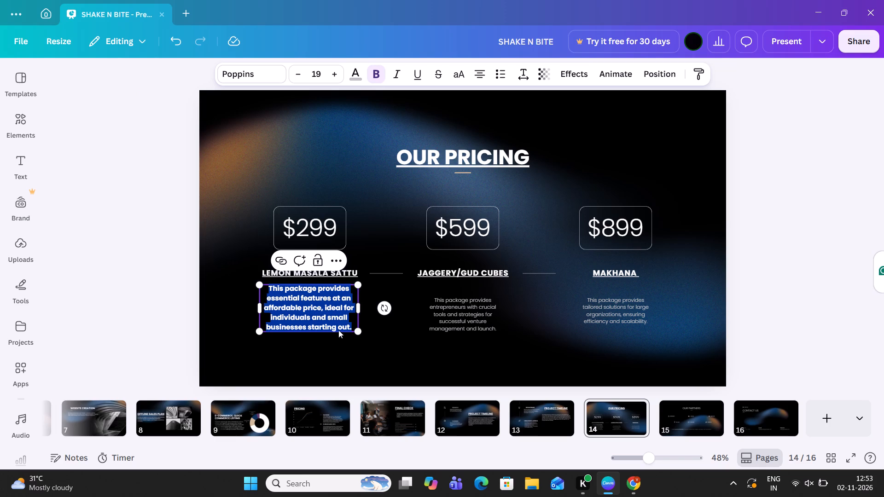
type("LEMON MASALA SATTU")
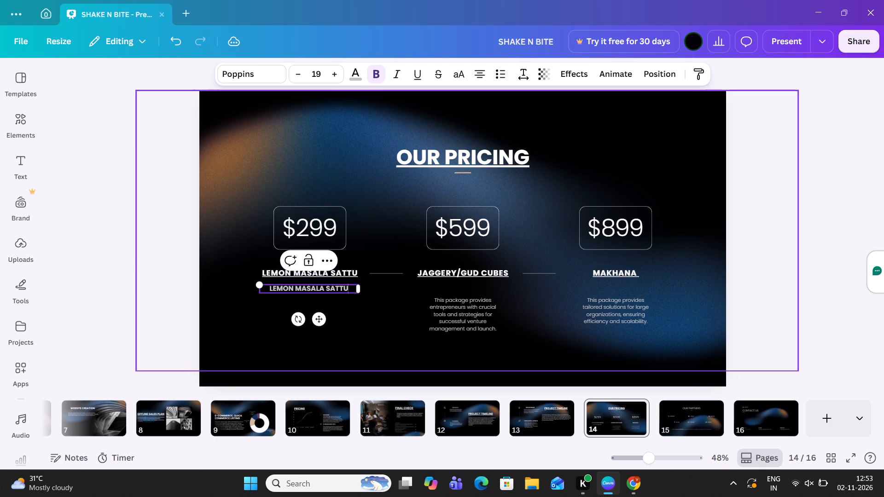
key("space")
type("IS AVAILABLE")
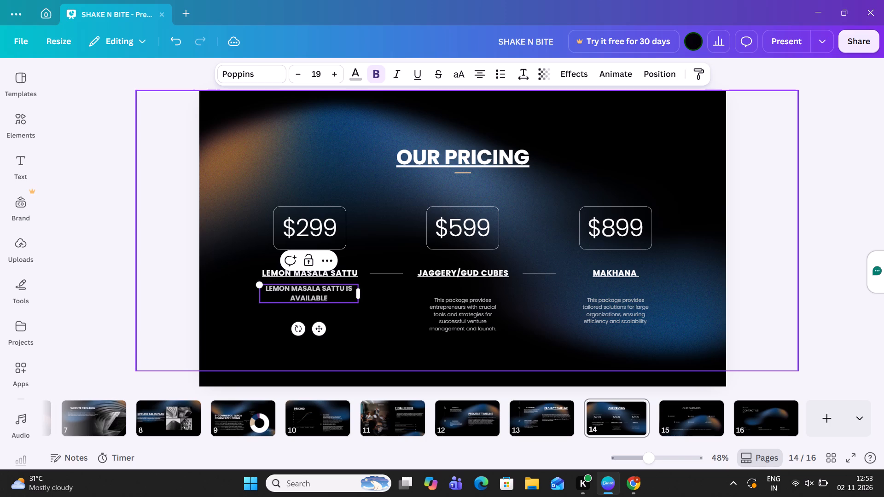
key("space")
type("OO")
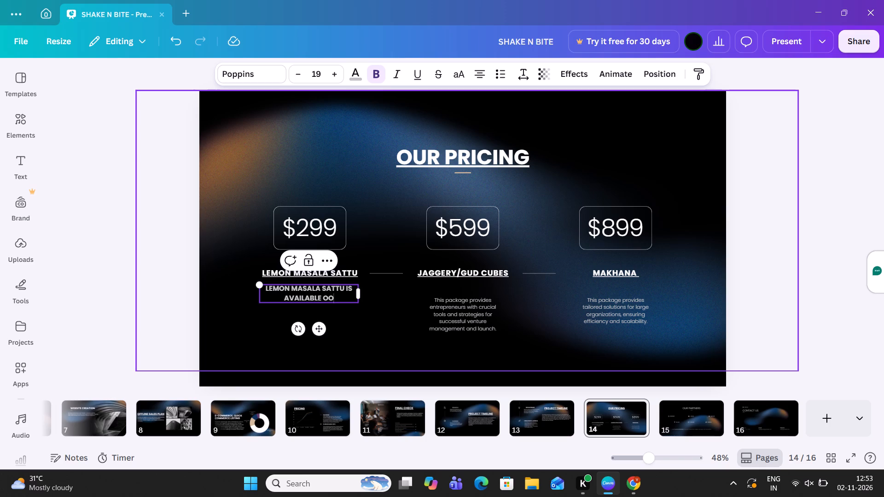
key("BackSpace")
key("BackSpace")
type("IN 500GM")
key("space")
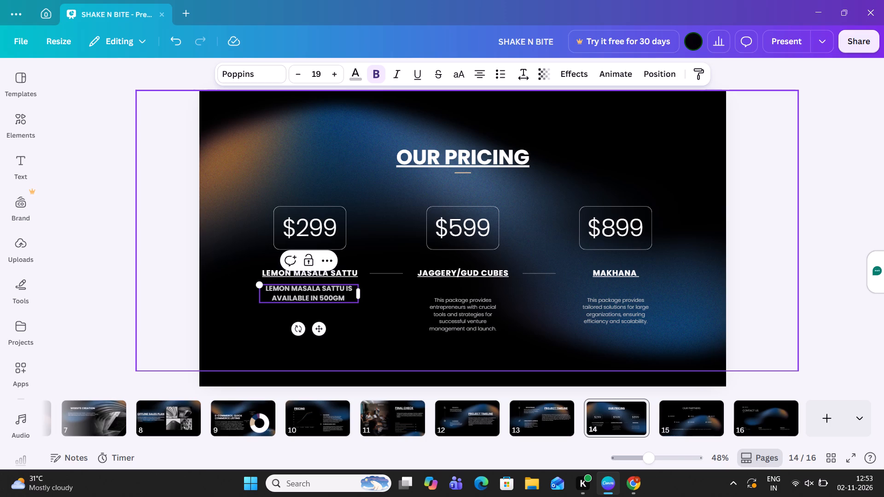
type("PACKETS")
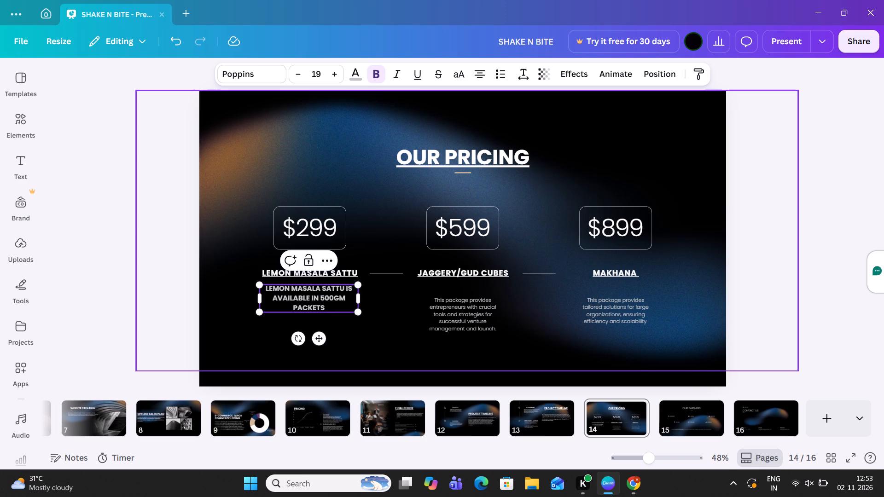
key("BackSpace")
key("BackSpace")
key("BackSpace")
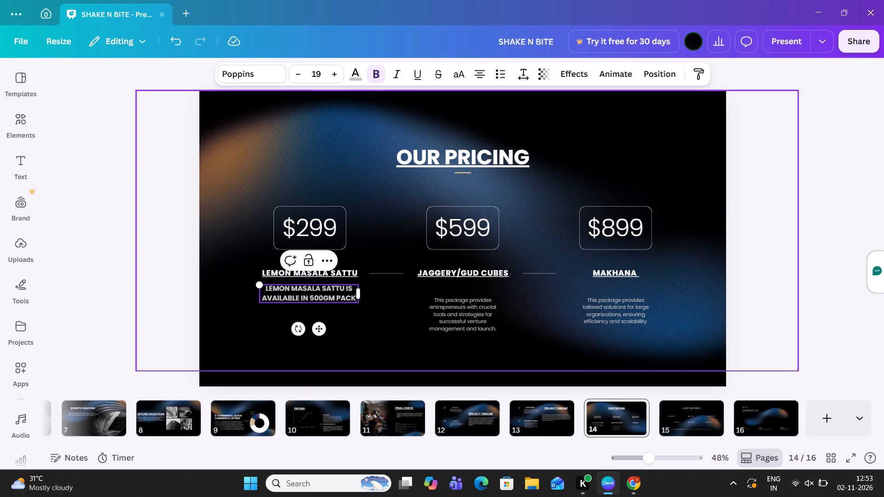
key("s")
key("period")
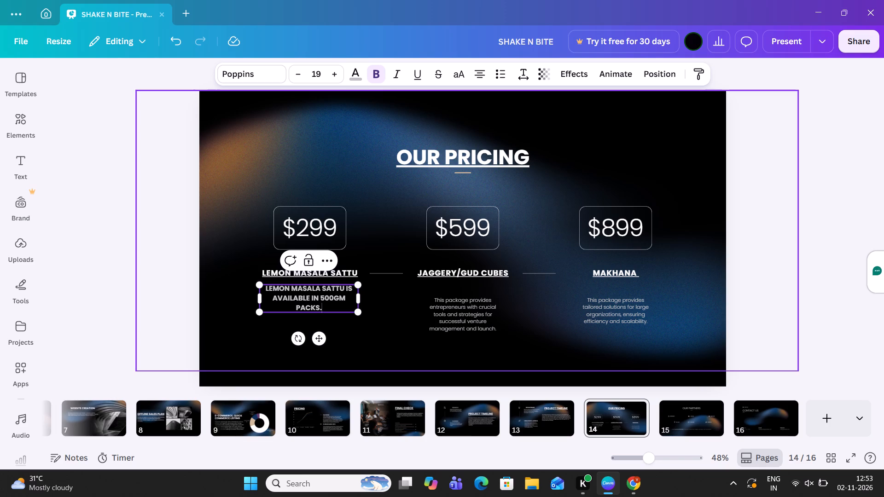
Scale the Lemon Masala Sattu description down to size 15 and centre it directly beneath its label.
left_click_drag(361, 314, 347, 301)
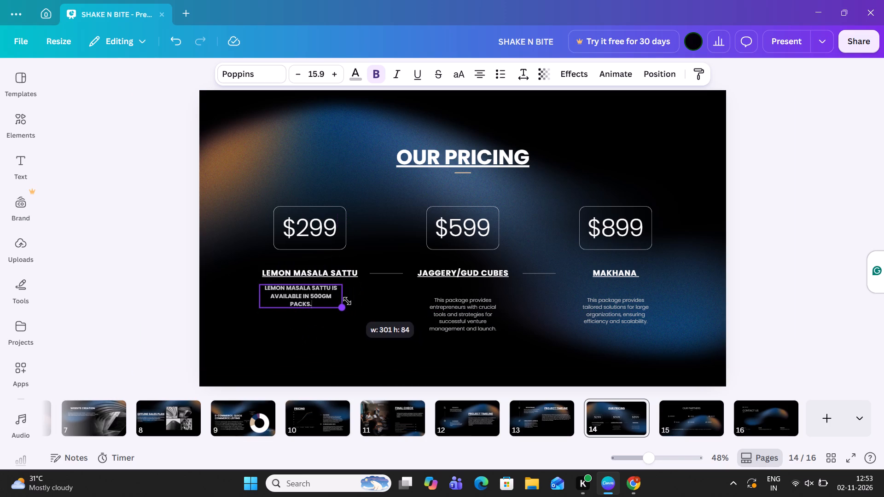
left_click_drag(347, 301, 341, 298)
left_click_drag(309, 333, 310, 333)
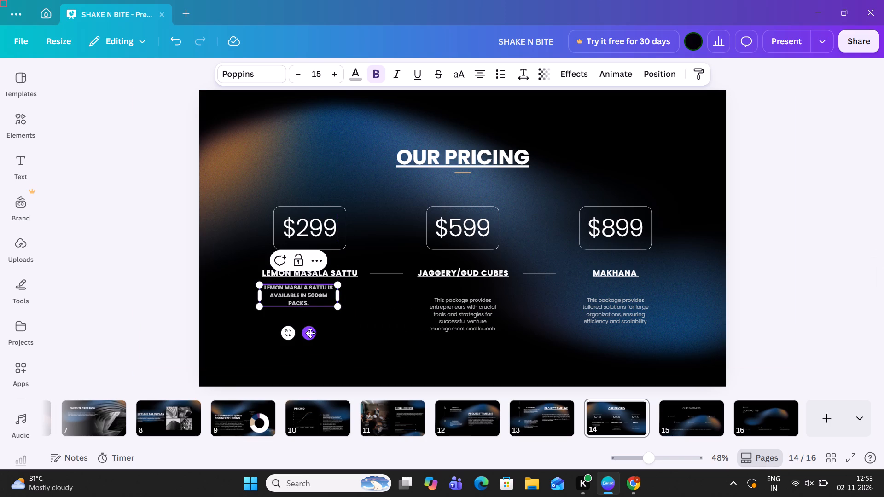
left_click_drag(310, 333, 322, 331)
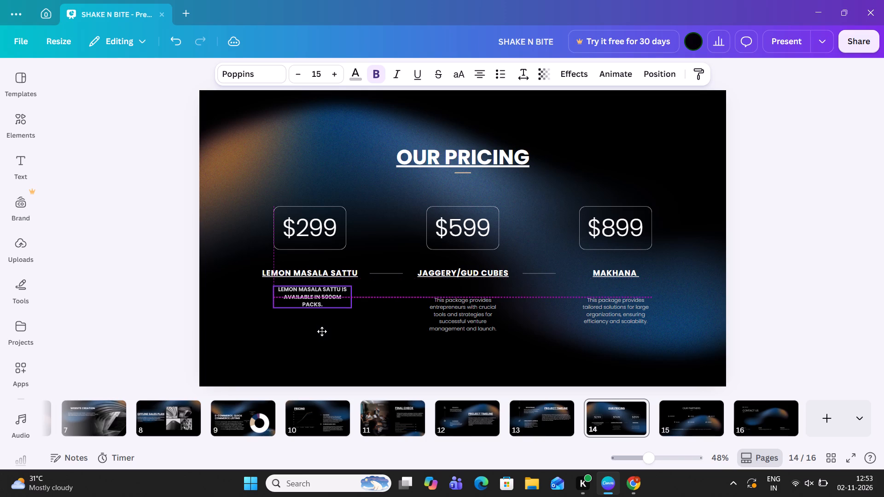
left_click_drag(322, 331, 320, 329)
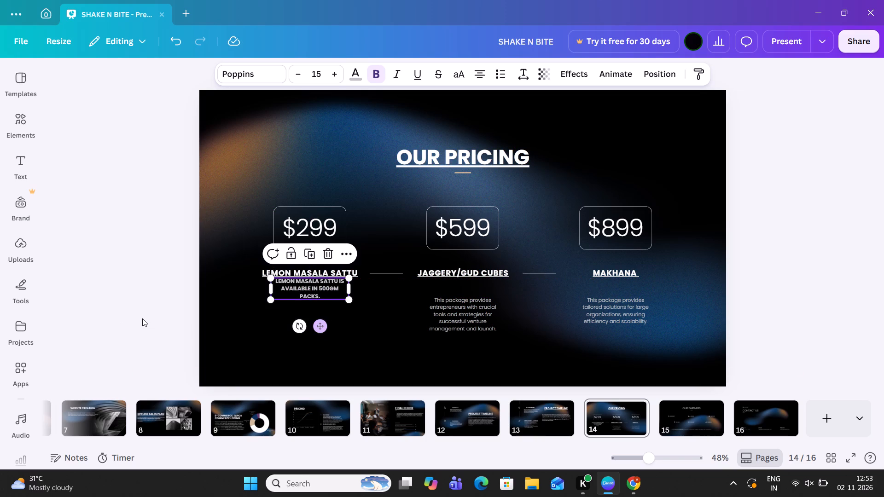
left_click(142, 318)
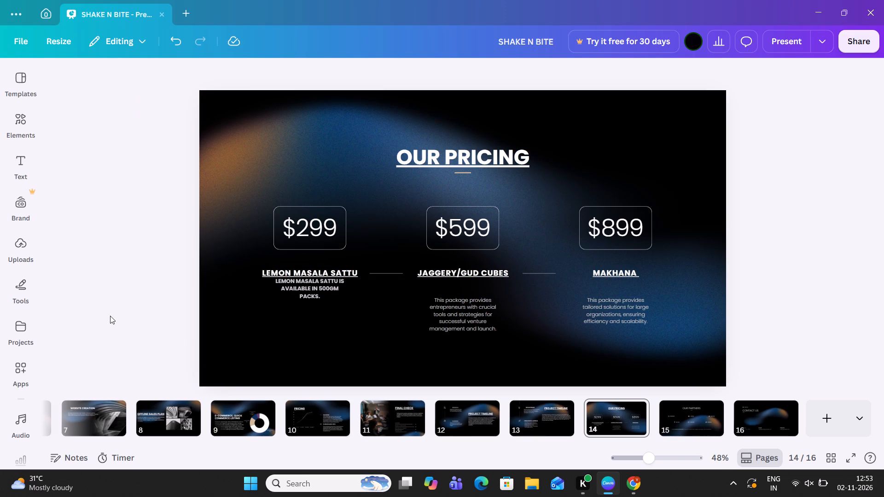
Enlarge the $599 plan's description to size 17.3 and replace its text with "JAGGERY/GUD CUBES ARE AVAILABLE IN 500GMS ZIPPER PACKS".
double_click(465, 310)
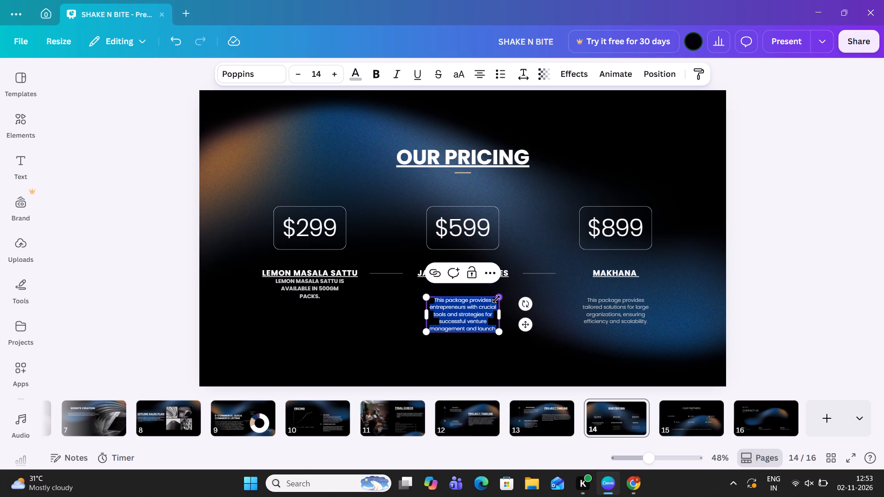
left_click_drag(496, 299, 509, 288)
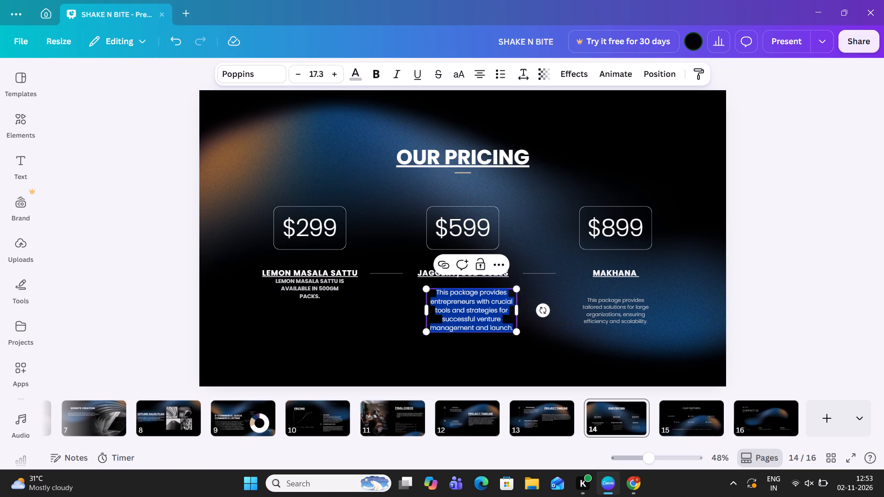
type("JAGGERY")
type("/GUD CUBES AE")
key("BackSpace")
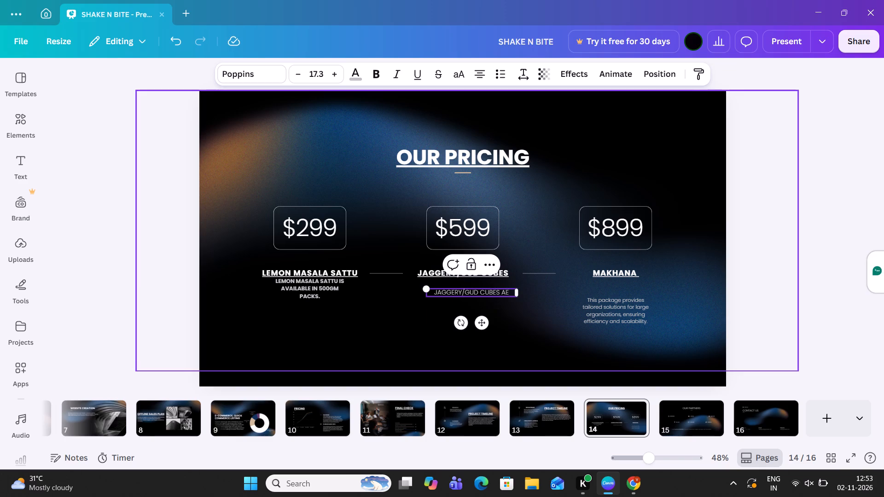
type("RE AVAILABLE IN")
key("space")
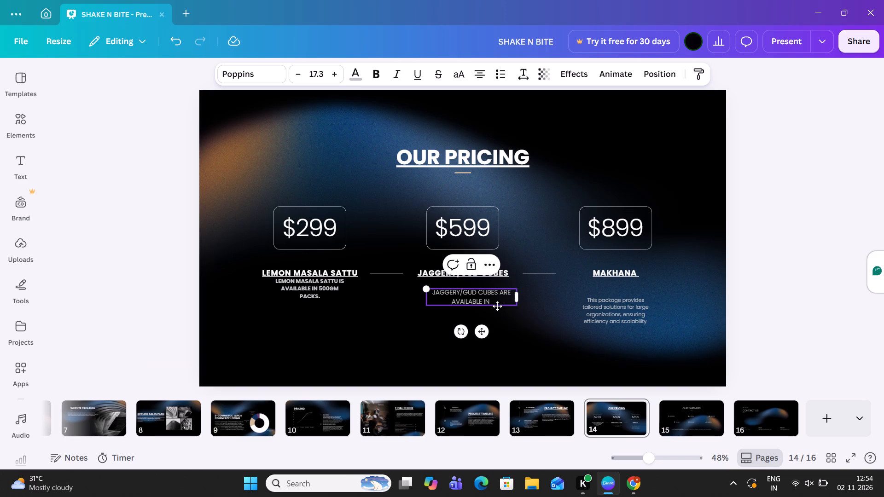
type("TWO FLAVOURS")
key("BackSpace")
key("BackSpace")
key("BackSpace")
key("BackSpace")
key("BackSpace")
key("BackSpace")
key("BackSpace")
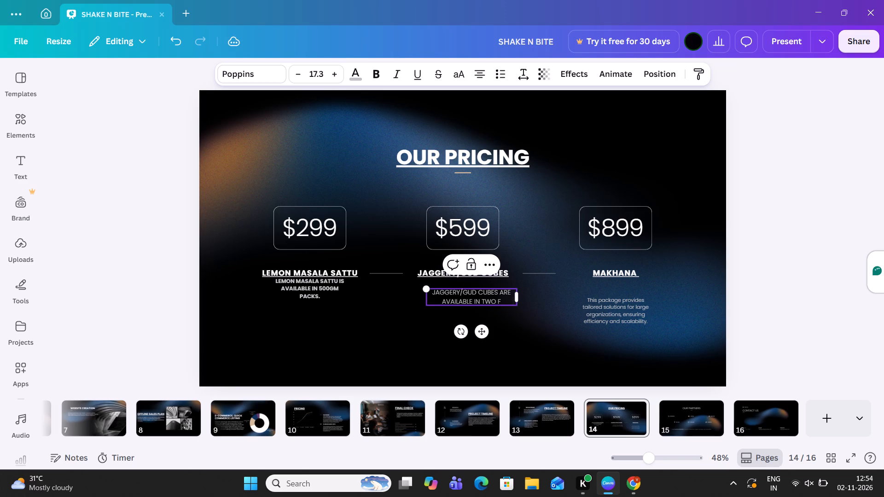
key("BackSpace")
key("BackSpace")
key("BackSpace")
key("BackSpace")
key("BackSpace")
type("500GMS")
key("space")
type("ZIPPER PACKS")
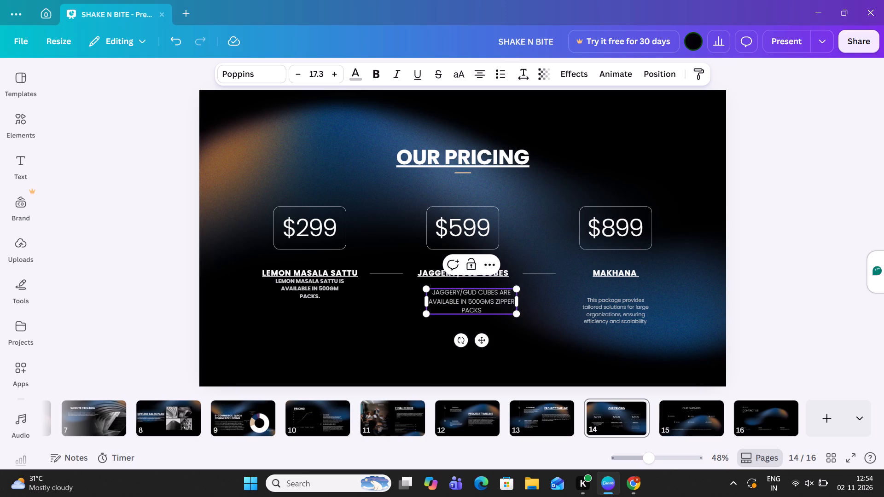
left_click(572, 183)
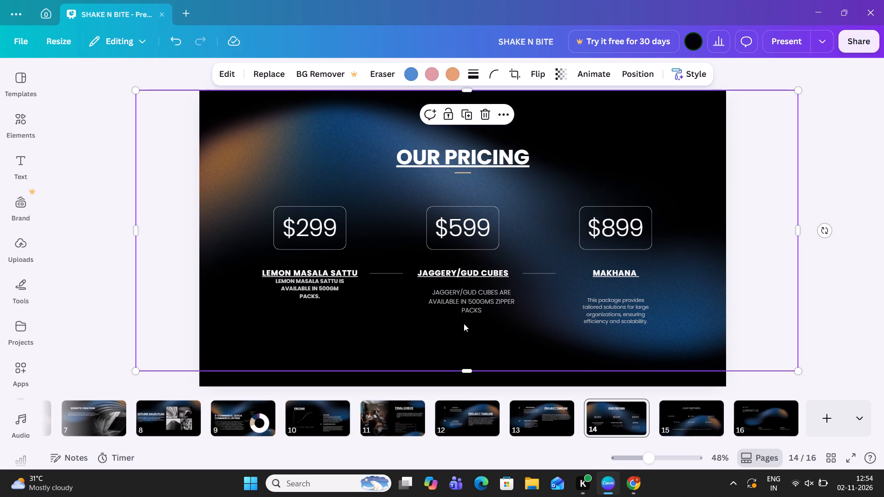
Make the description beneath the JAGGERY/GUD CUBES label bold.
left_click(467, 308)
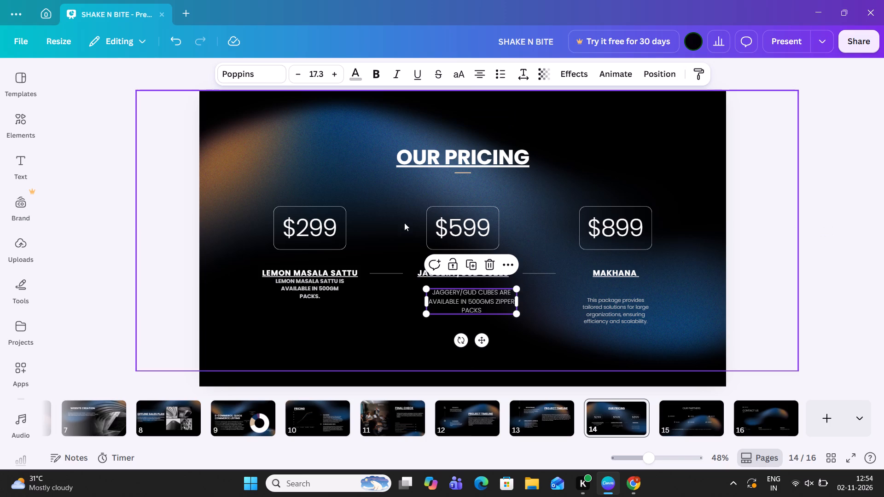
left_click(380, 71)
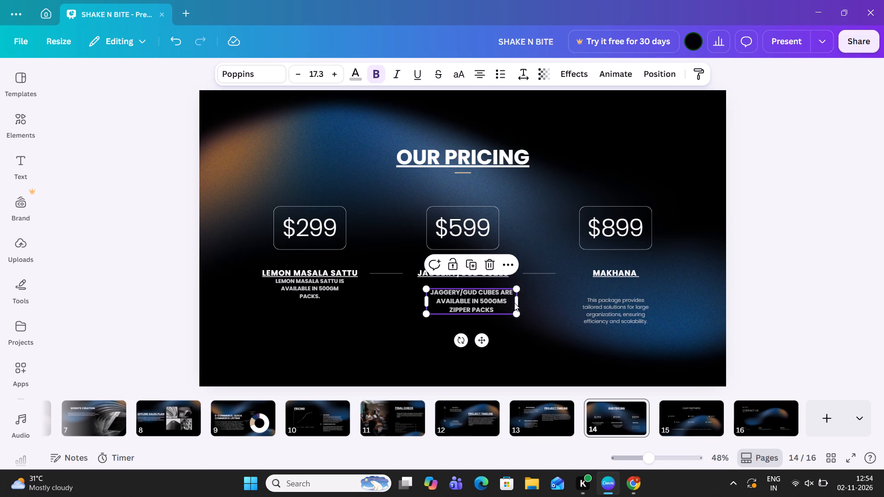
Widen the Jaggery/Gud Cubes description box to about 351 and centre it directly beneath its label.
left_click_drag(522, 302, 526, 301)
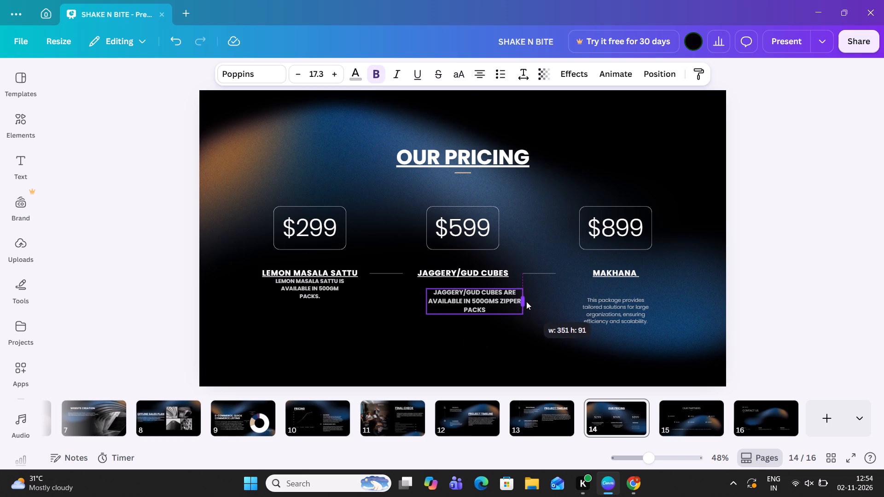
left_click_drag(526, 301, 529, 301)
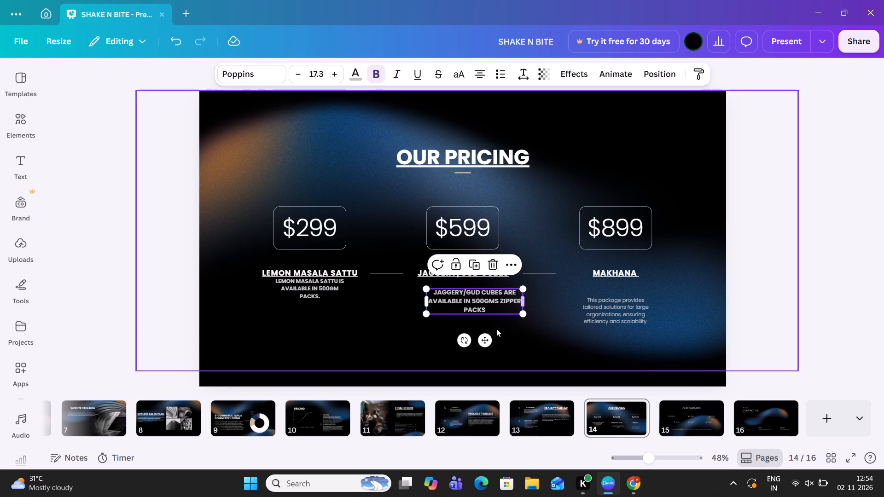
left_click_drag(485, 337, 477, 324)
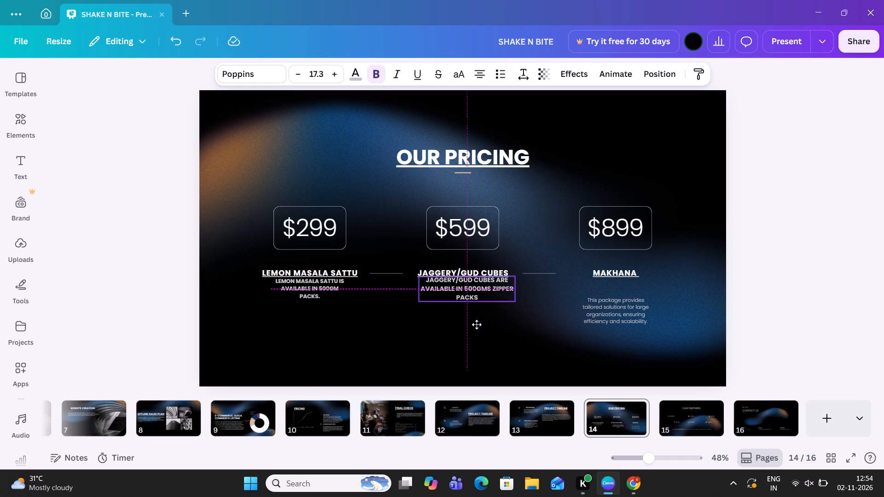
left_click_drag(477, 324, 473, 327)
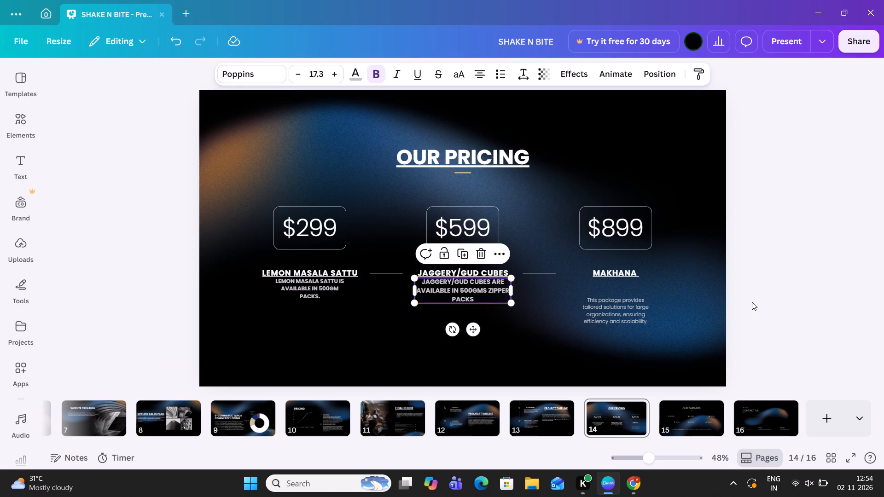
left_click(752, 302)
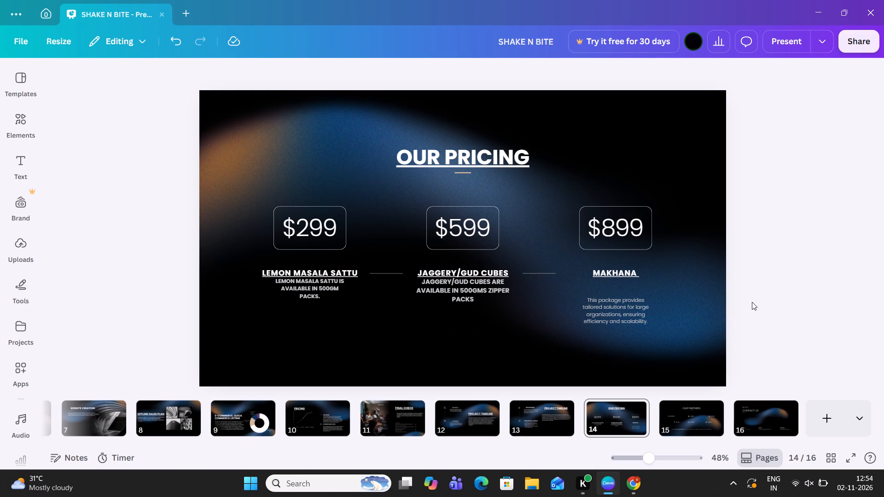
Scale the Jaggery/Gud Cubes description down to size 15 and centre it directly beneath its label.
left_click(471, 292)
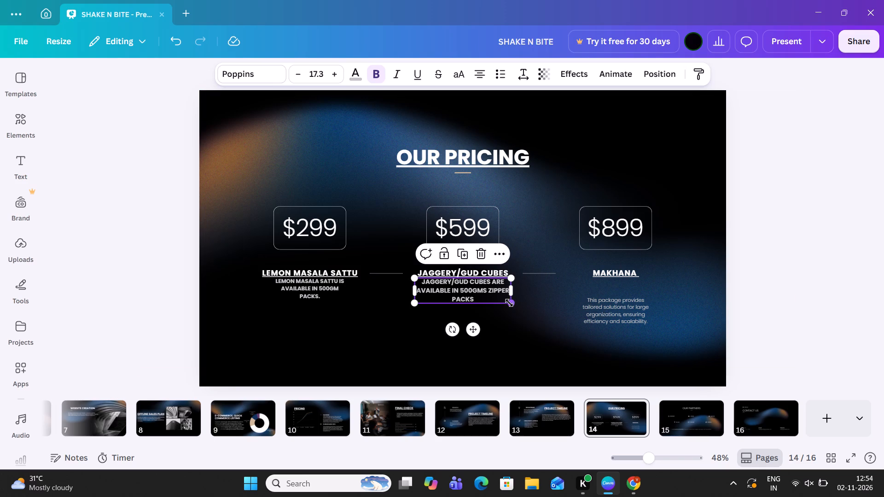
left_click_drag(509, 303, 495, 297)
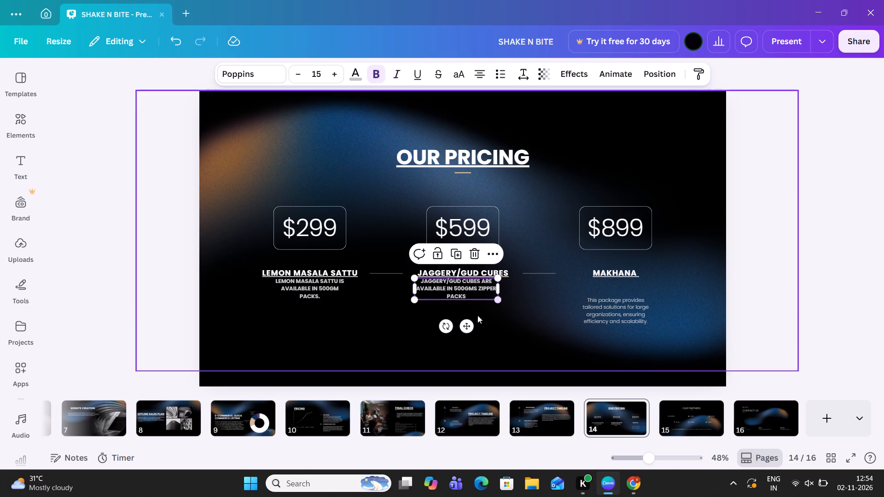
left_click_drag(465, 323, 478, 323)
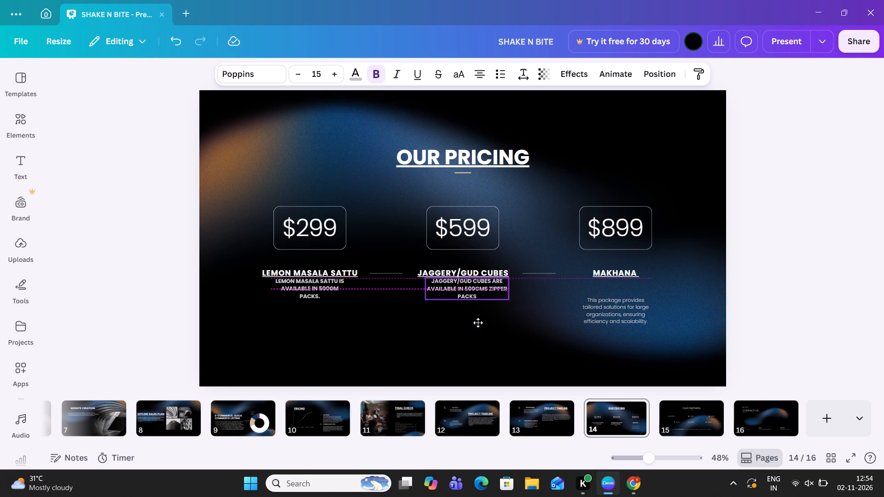
left_click_drag(478, 323, 473, 324)
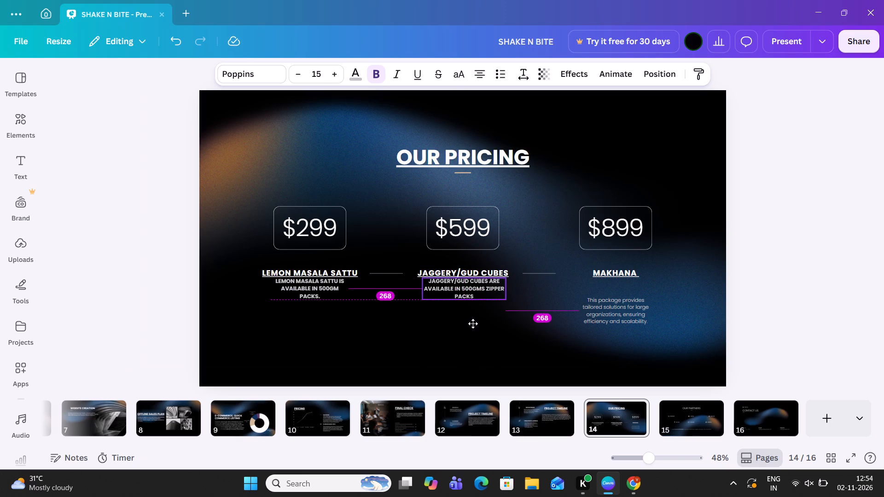
left_click_drag(473, 324, 471, 324)
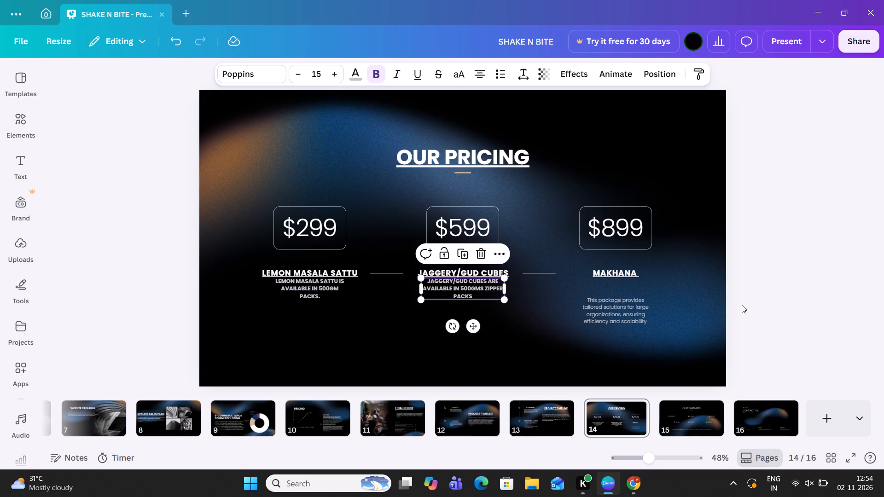
left_click(744, 305)
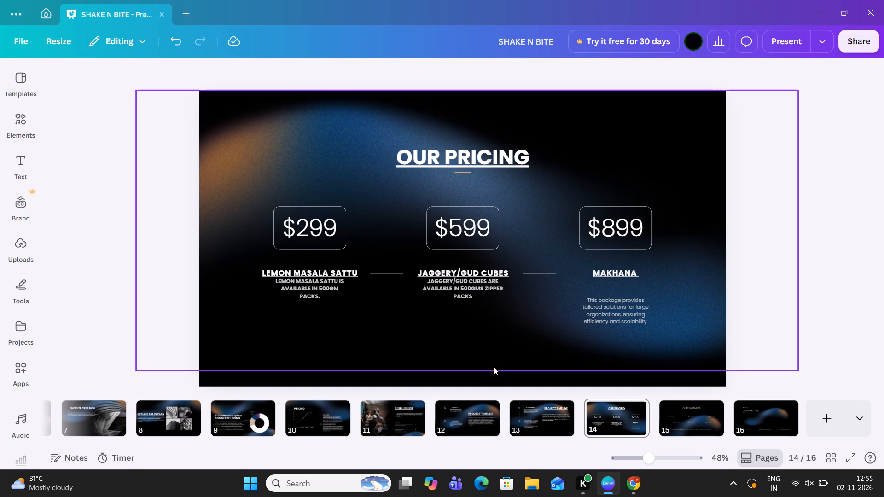
Enlarge the $899 plan's description to size 17.2 and replace its text with "MAKHANAS ARE AVAILABLE IN PLAIN MAKHANA, AND ROASTED MAKHANA FLAVOURS.".
left_click(635, 289)
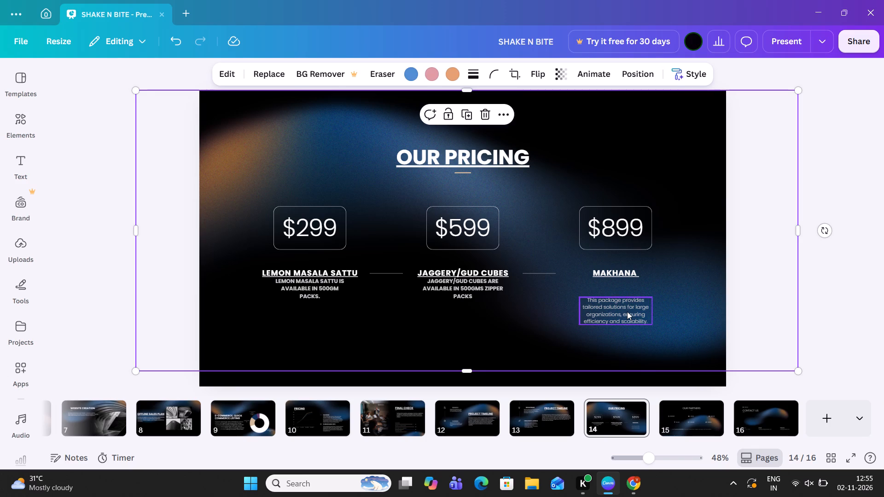
left_click(627, 312)
left_click_drag(576, 326, 561, 337)
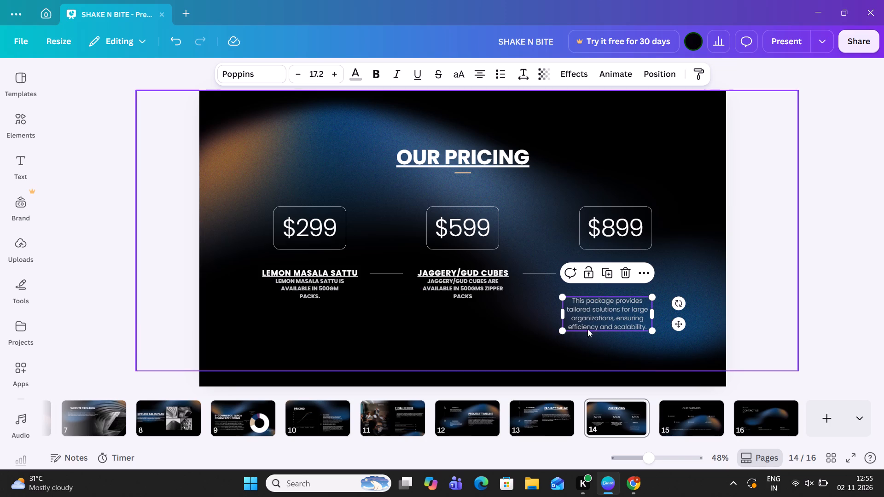
double_click(624, 318)
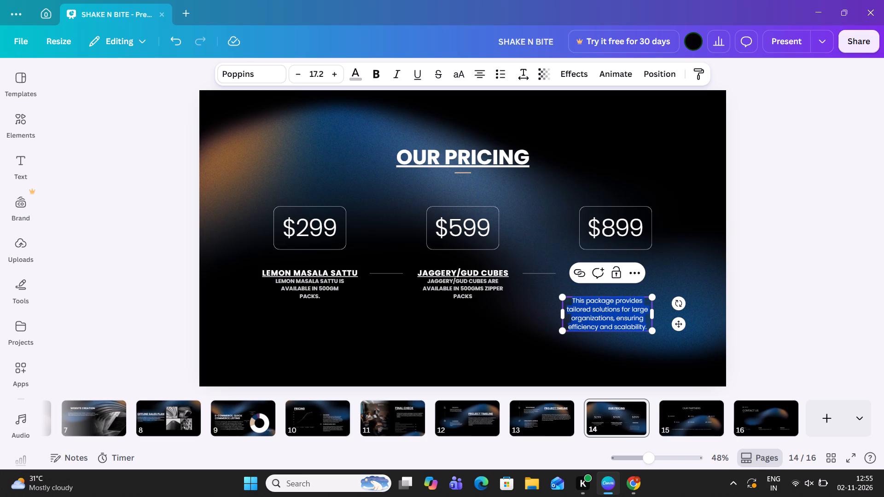
type("MAKHANAS ARE AVAILABLE IN N")
key("BackSpace")
type("PLAIN MAKHAN")
type("A")
key("space")
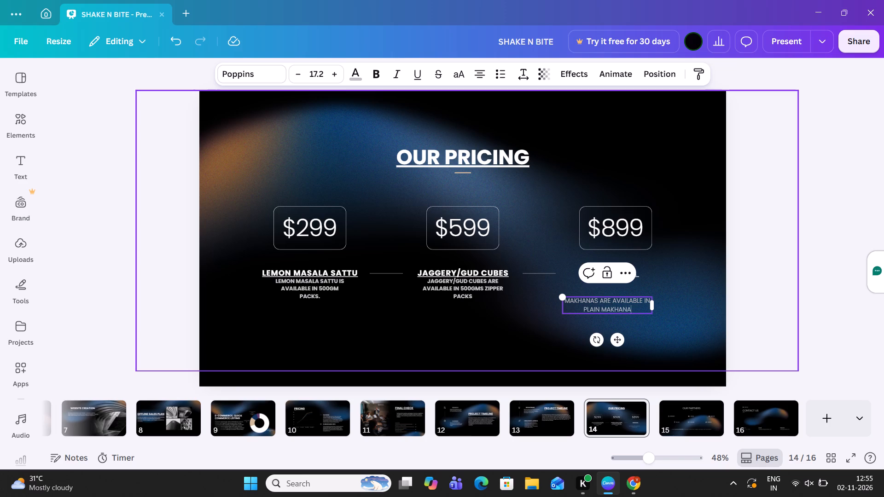
key("BackSpace")
type(",")
key("space")
type("AND ROASTED")
key("space")
type("MAKHANA FL")
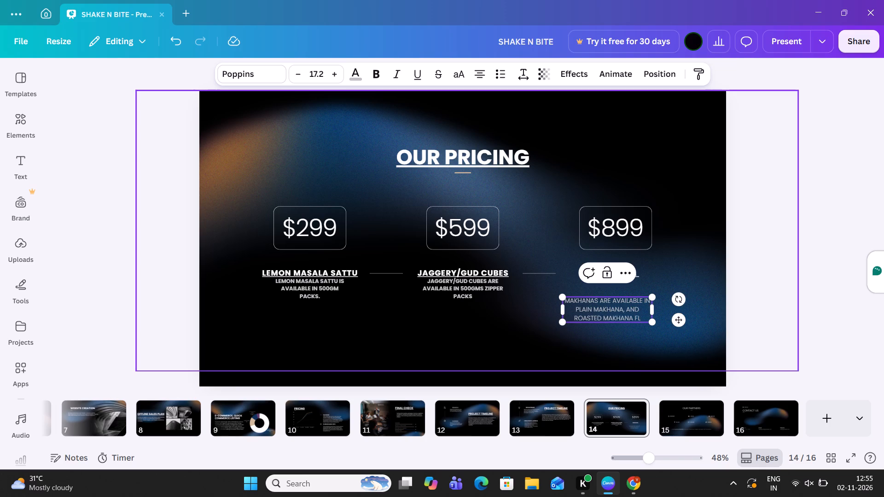
type("AVOURS.")
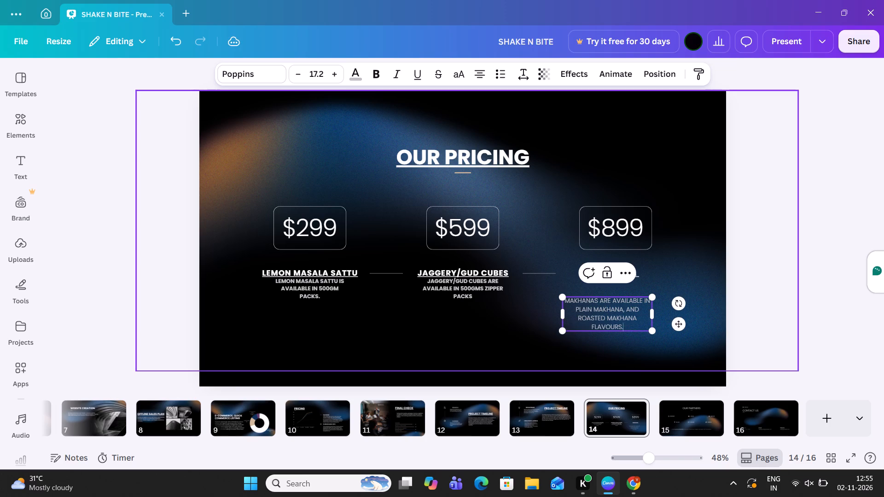
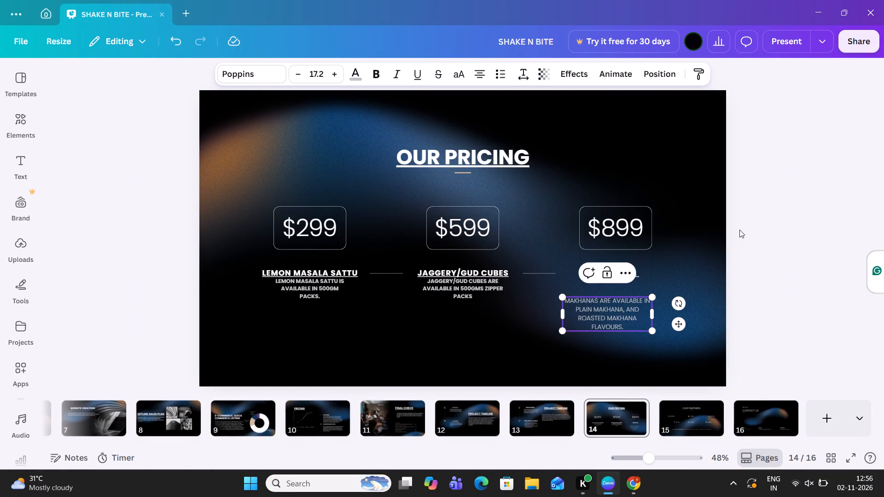
Extend the Makhana description on slide 14 so it ends with "FLAVOURS IN DIFFERENT SIZES.".
key("BackSpace")
key("space")
type("IN DIFFERENT Z")
key("BackSpace")
type("SZIES")
key("BackSpace")
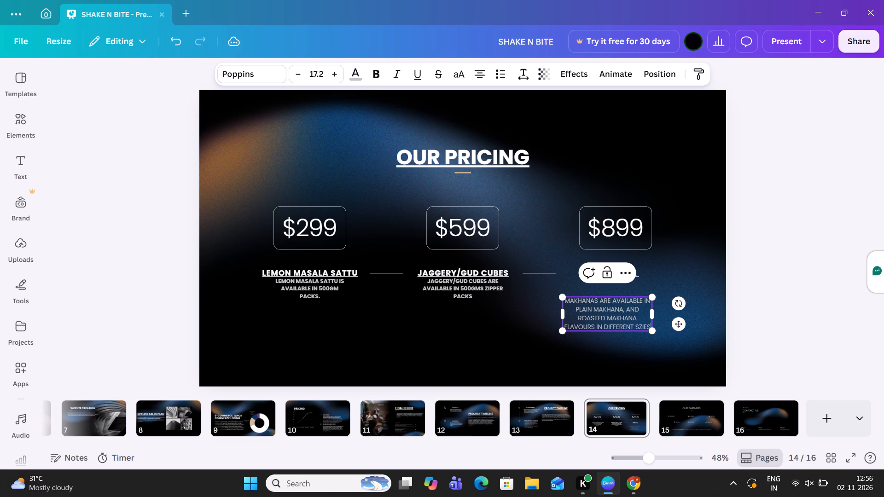
key("BackSpace")
key("BackSpace")
key("BackSpace")
type("IZE")
key("BackSpace")
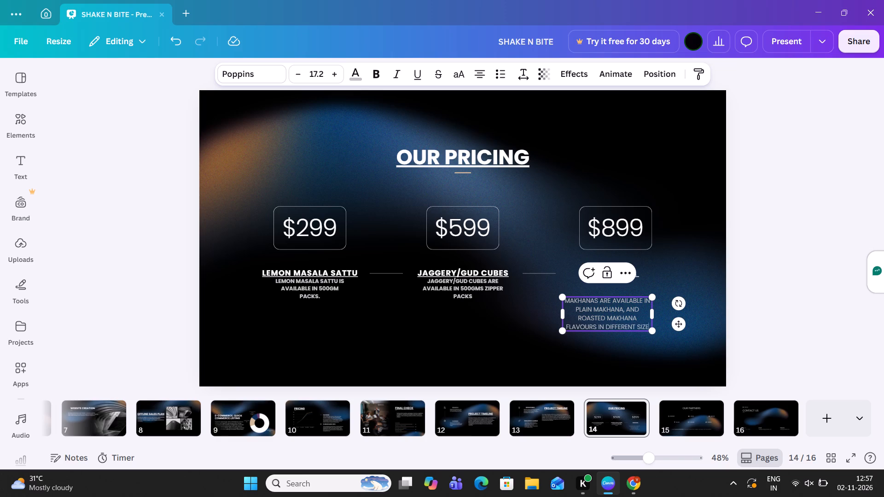
type("ES")
key("period")
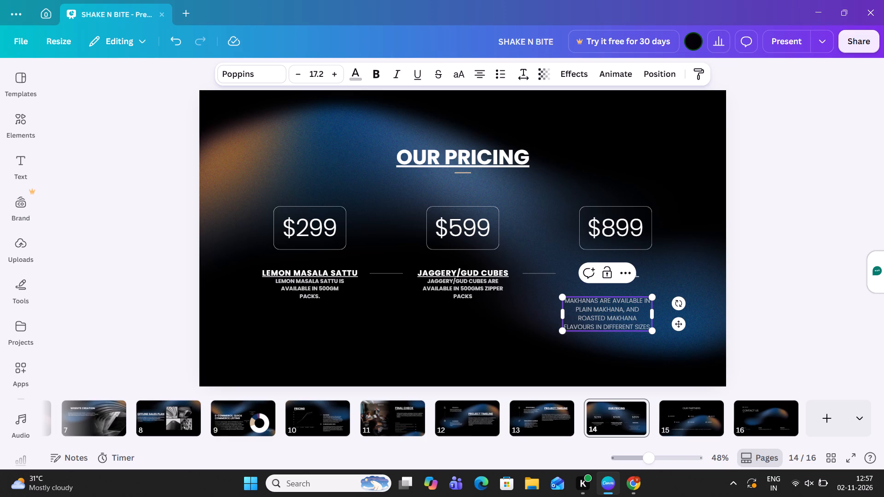
left_click(841, 198)
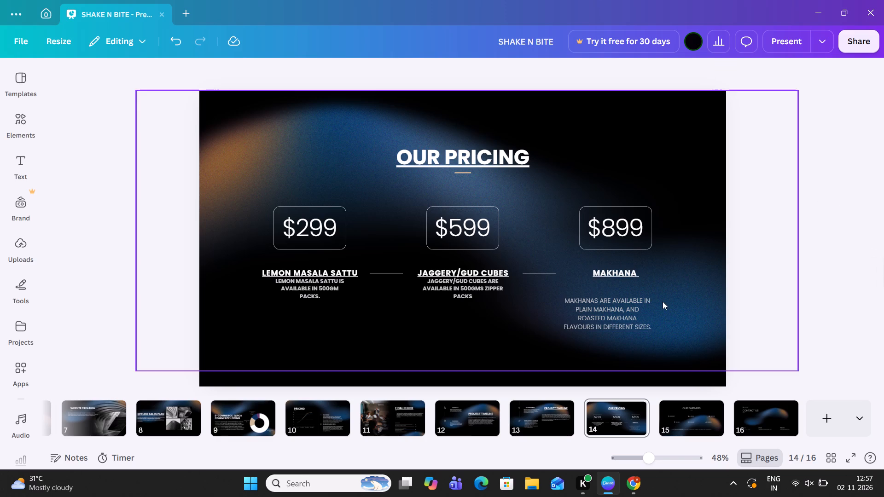
Make the Makhana description bold and widen its box so the text fits on four lines.
left_click(640, 313)
left_click(379, 75)
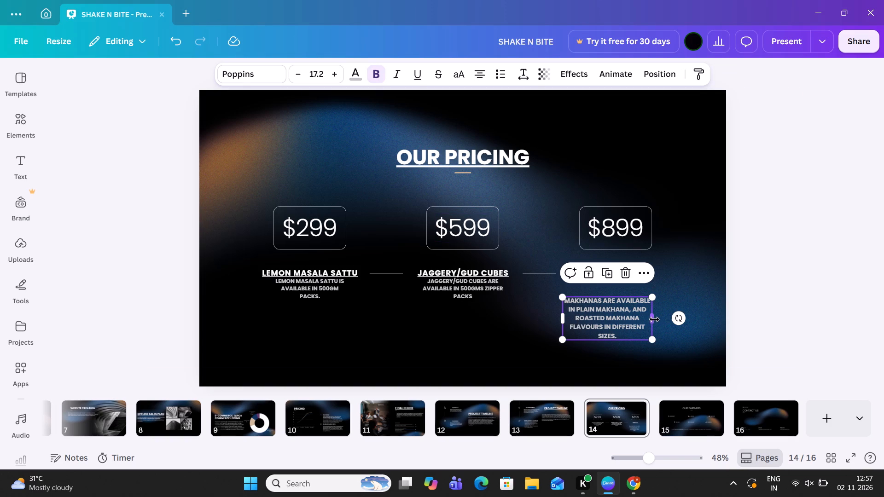
left_click_drag(655, 319, 669, 319)
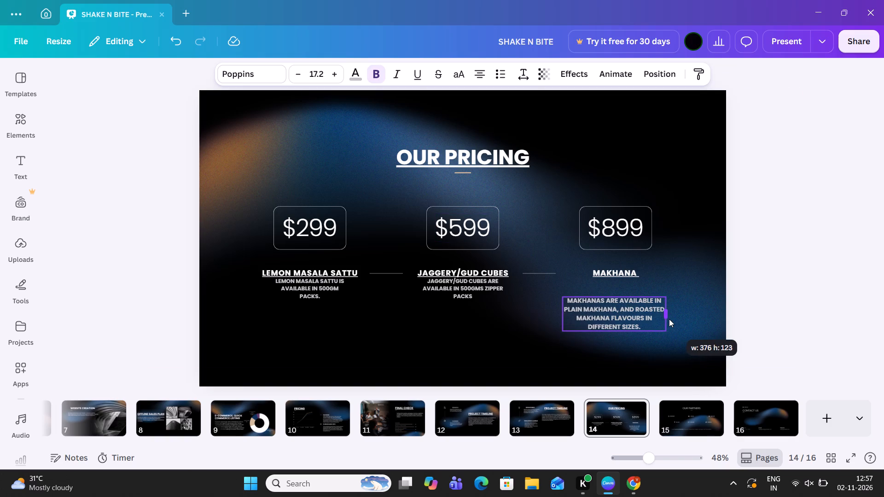
left_click_drag(669, 319, 672, 319)
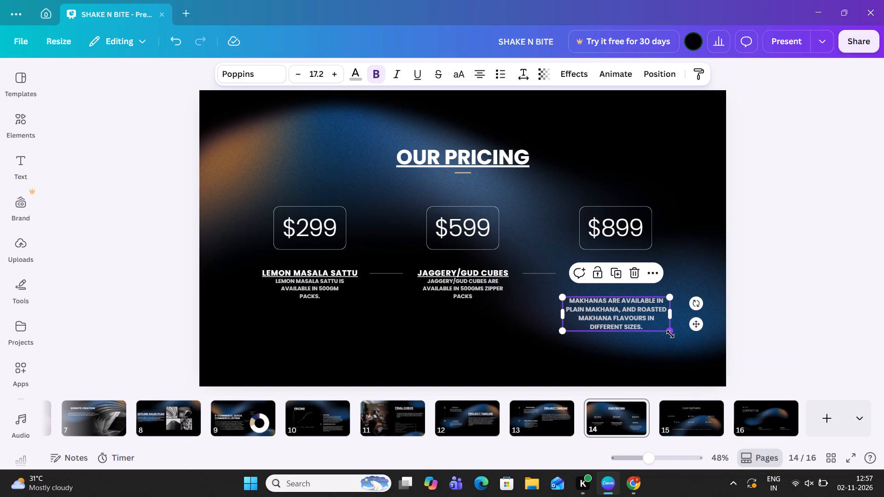
Scale the Makhana description down to size 12.5 and centre it directly beneath its label.
left_click(649, 319)
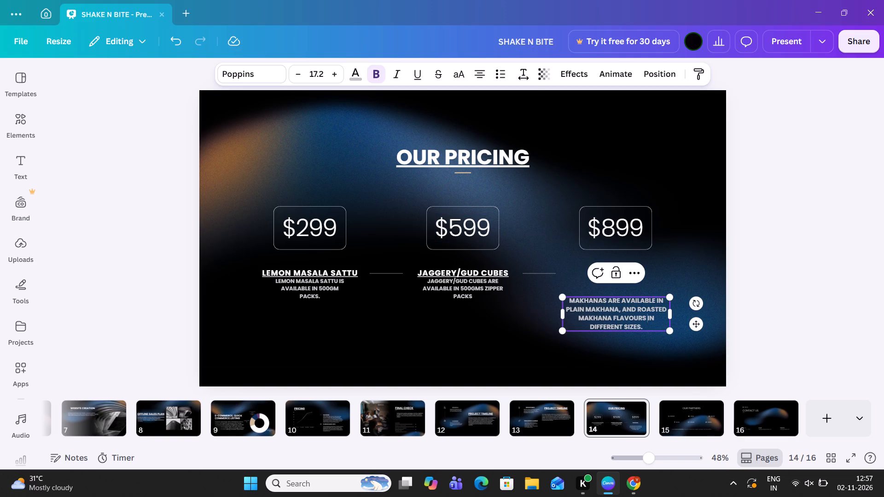
left_click_drag(672, 335, 649, 319)
left_click_drag(649, 319, 636, 310)
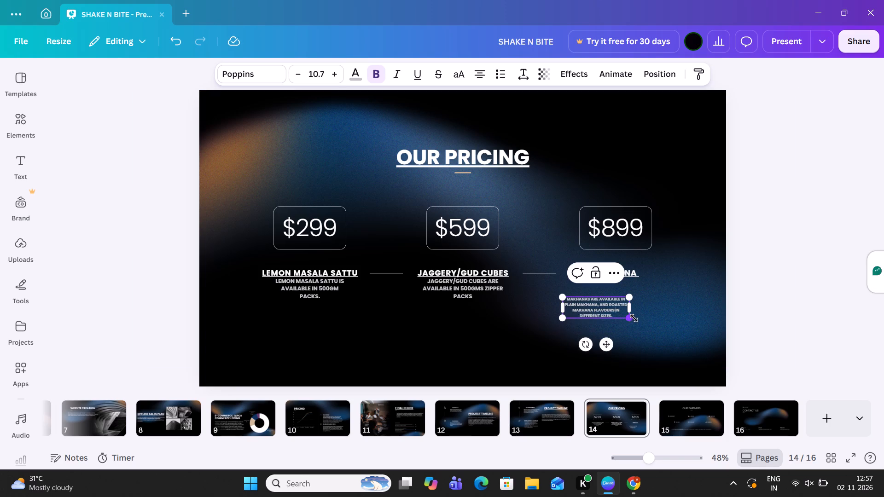
left_click_drag(633, 319, 644, 324)
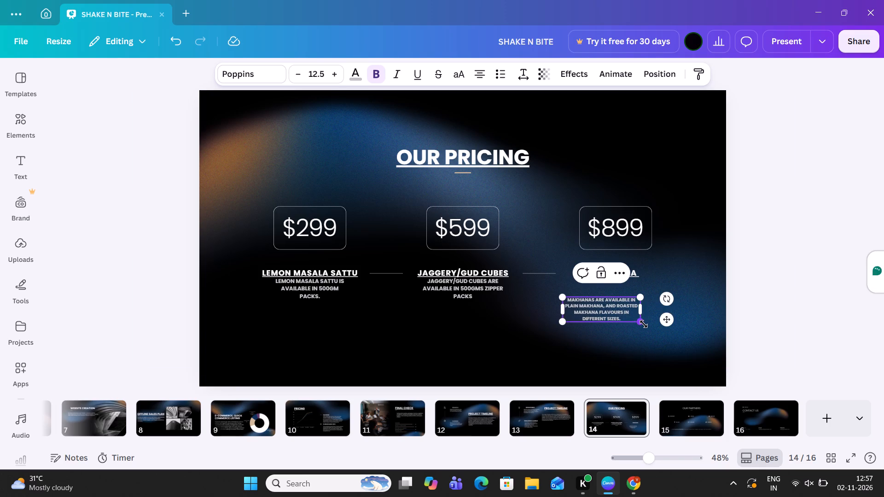
left_click(669, 321)
left_click_drag(669, 321, 681, 306)
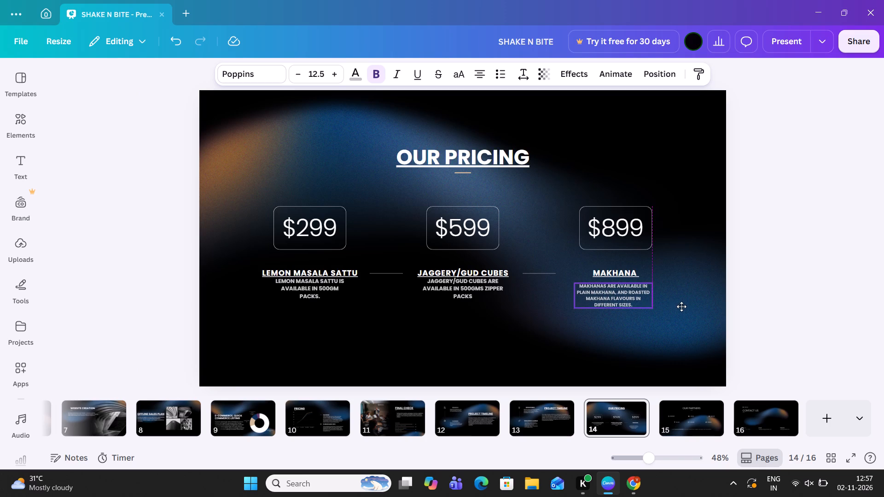
left_click_drag(681, 306, 685, 304)
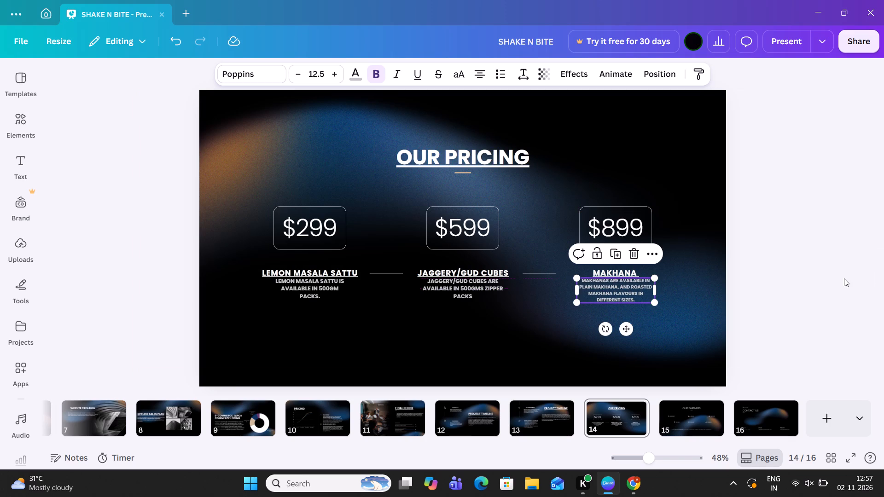
left_click(845, 278)
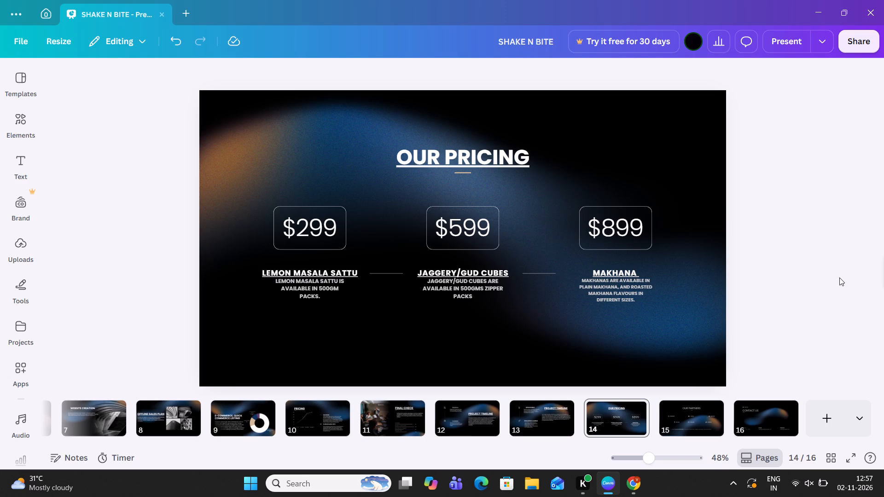
Replace the price above the Lemon Masala Sattu label with 100.
double_click(331, 227)
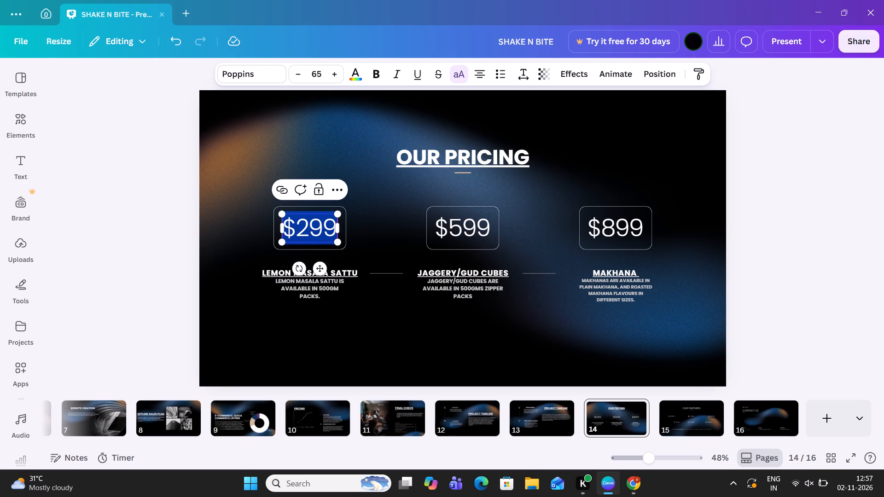
type("10")
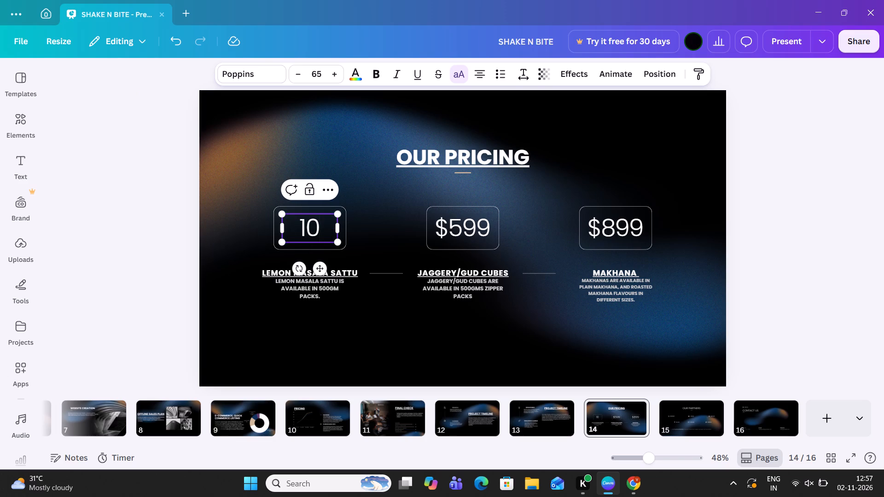
key("0")
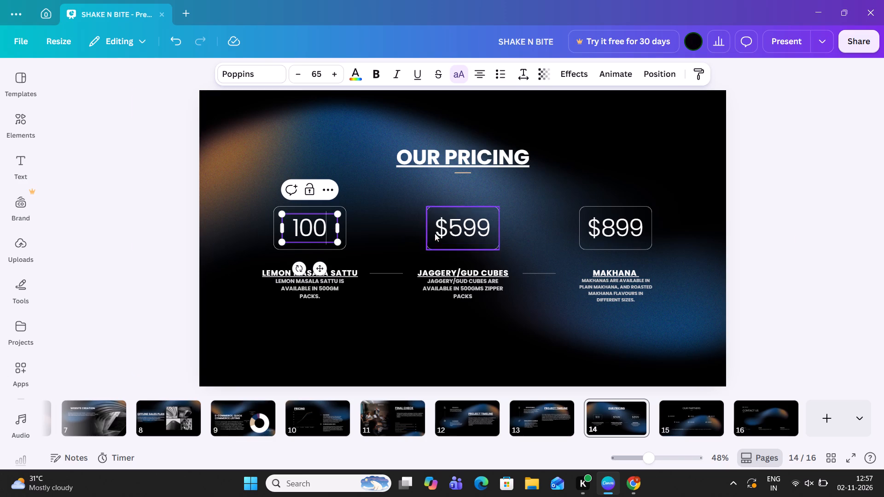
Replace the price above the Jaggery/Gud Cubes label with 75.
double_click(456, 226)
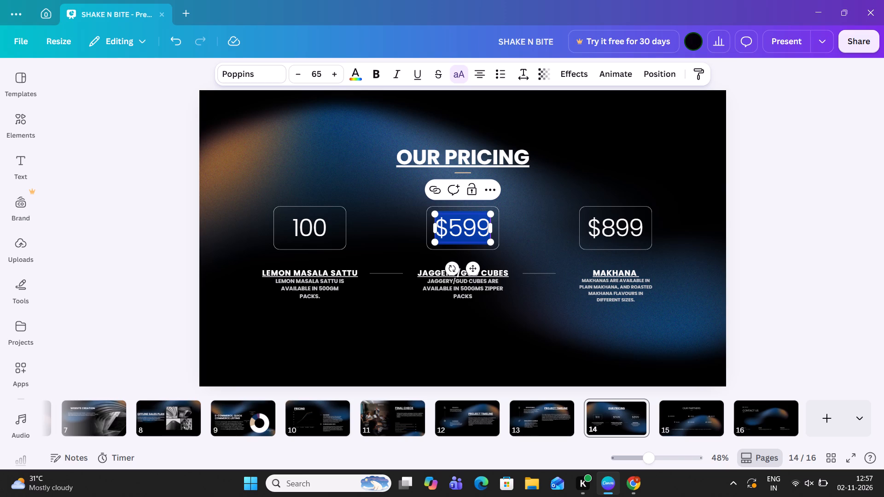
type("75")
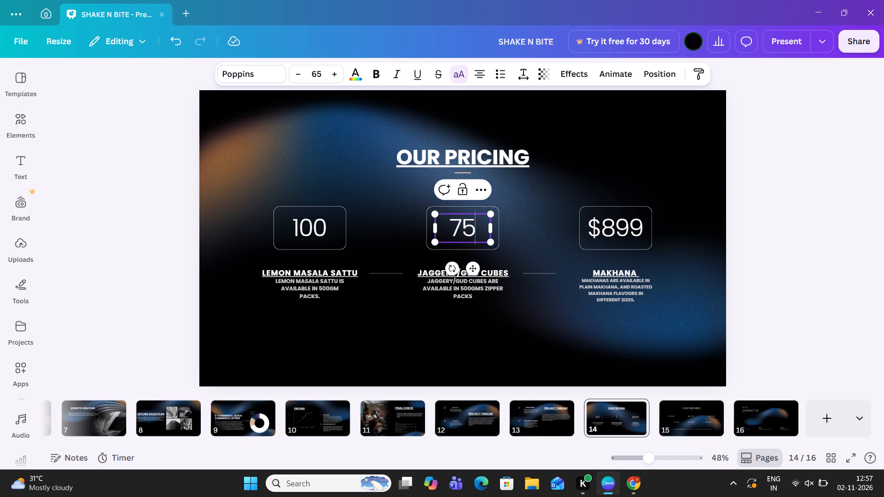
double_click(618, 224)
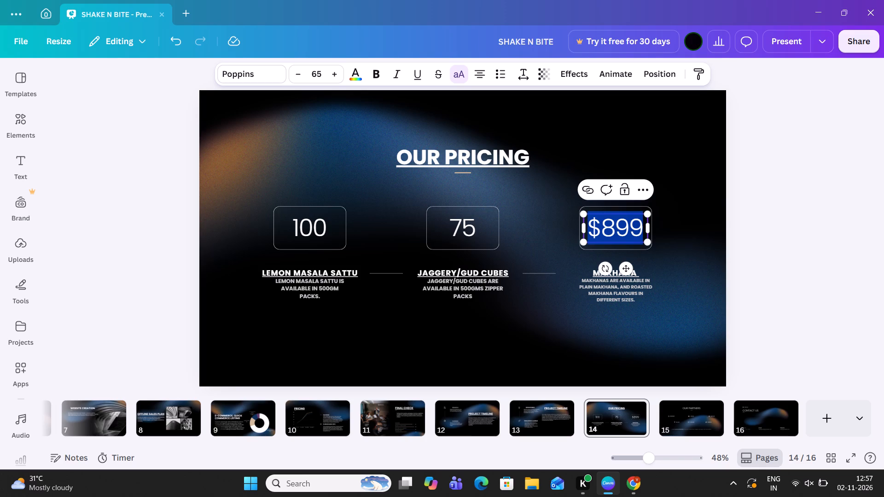
Set the price above the Jaggery/Gud Cubes label to 60.
double_click(481, 223)
key("BackSpace")
key("BackSpace")
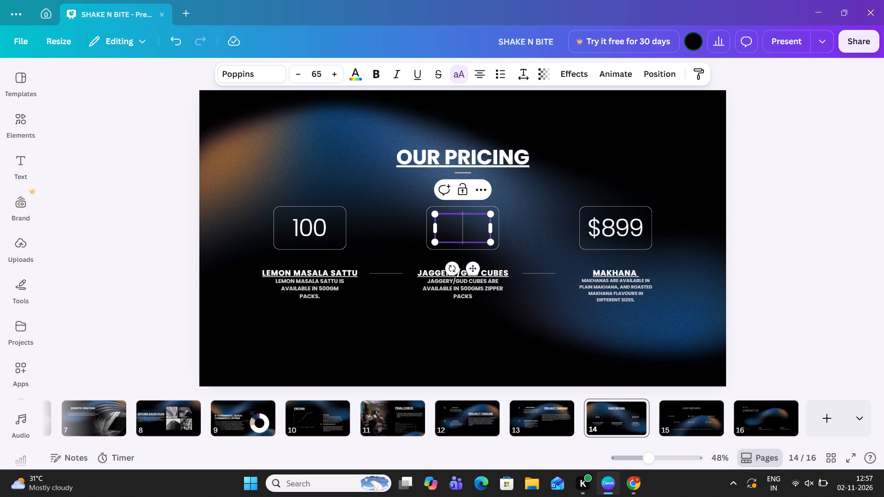
type("60")
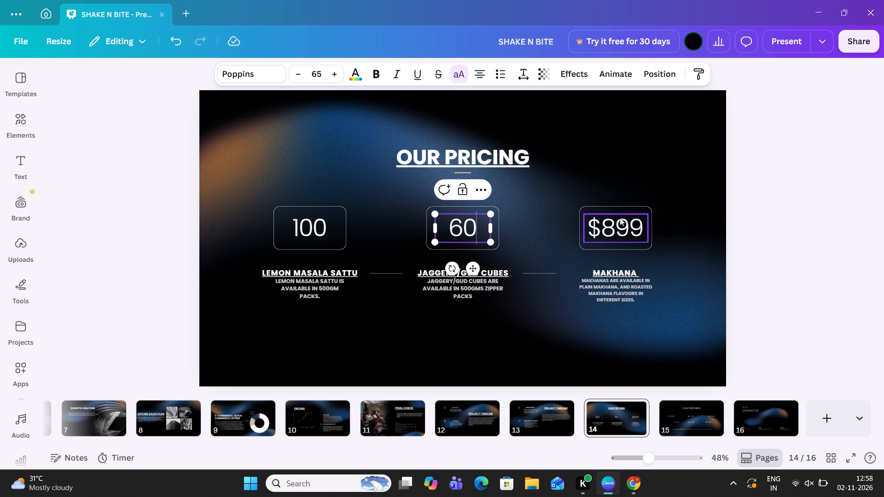
Replace the price above the Makhana label with 150.
double_click(620, 218)
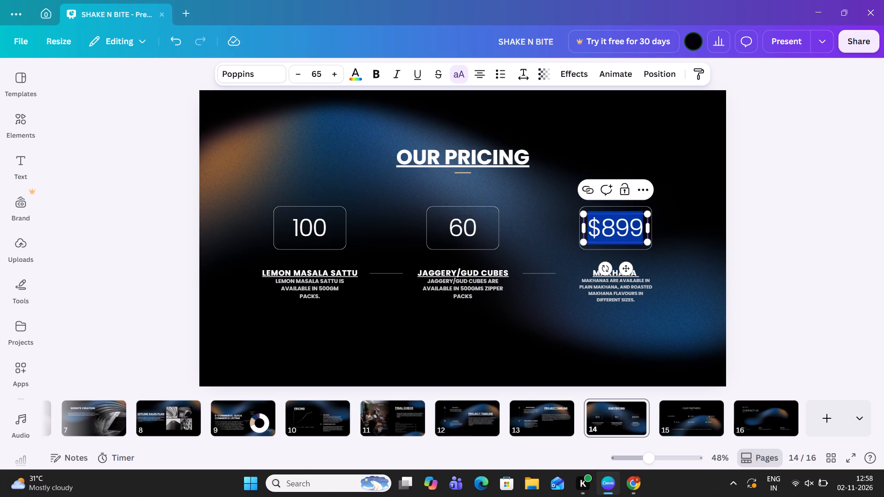
type("150")
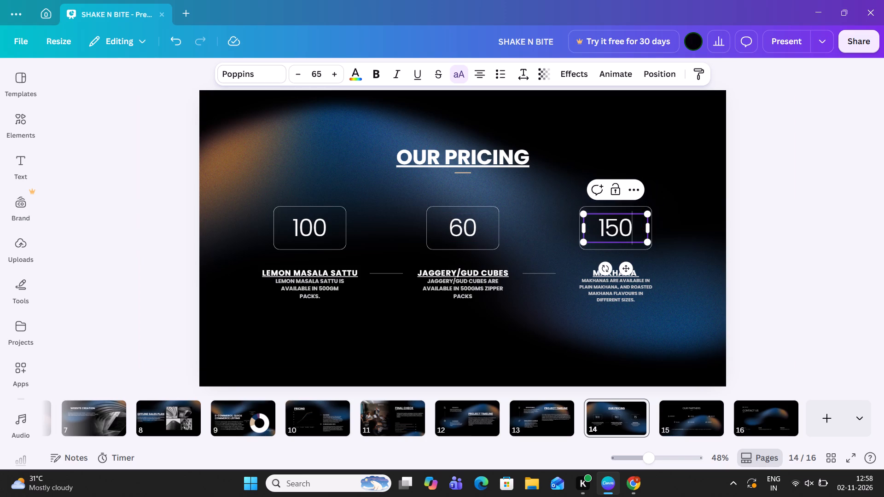
left_click(867, 188)
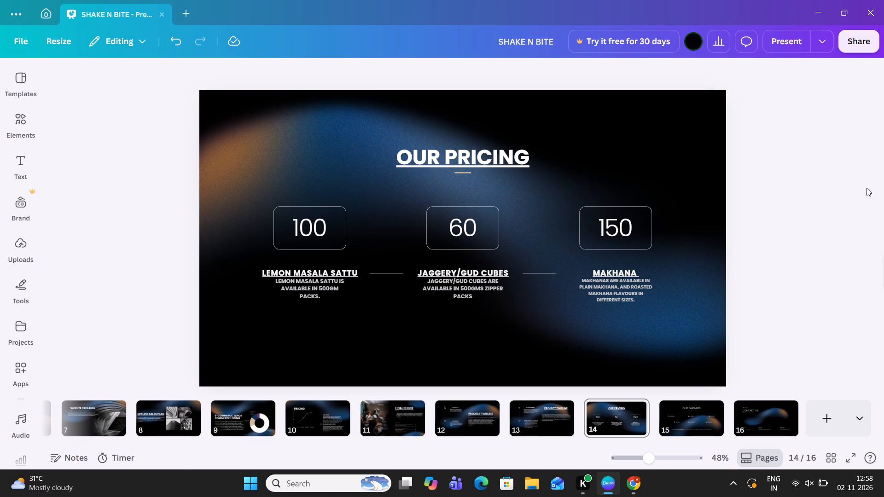